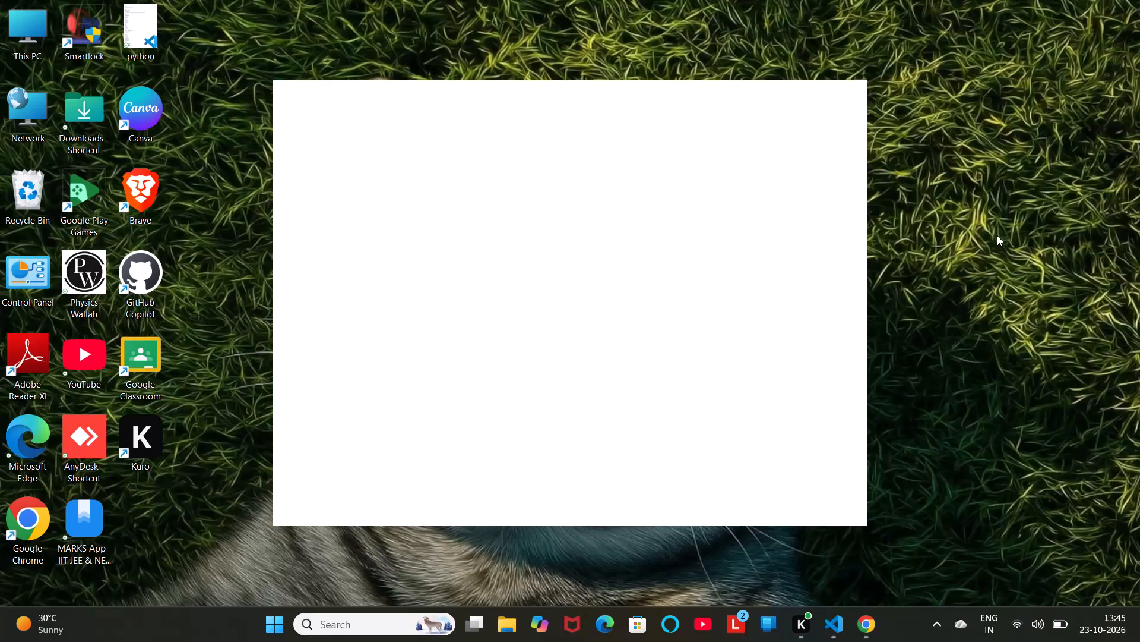
# Search the computer for Canva and open the app.
pyautogui.press('super+d')
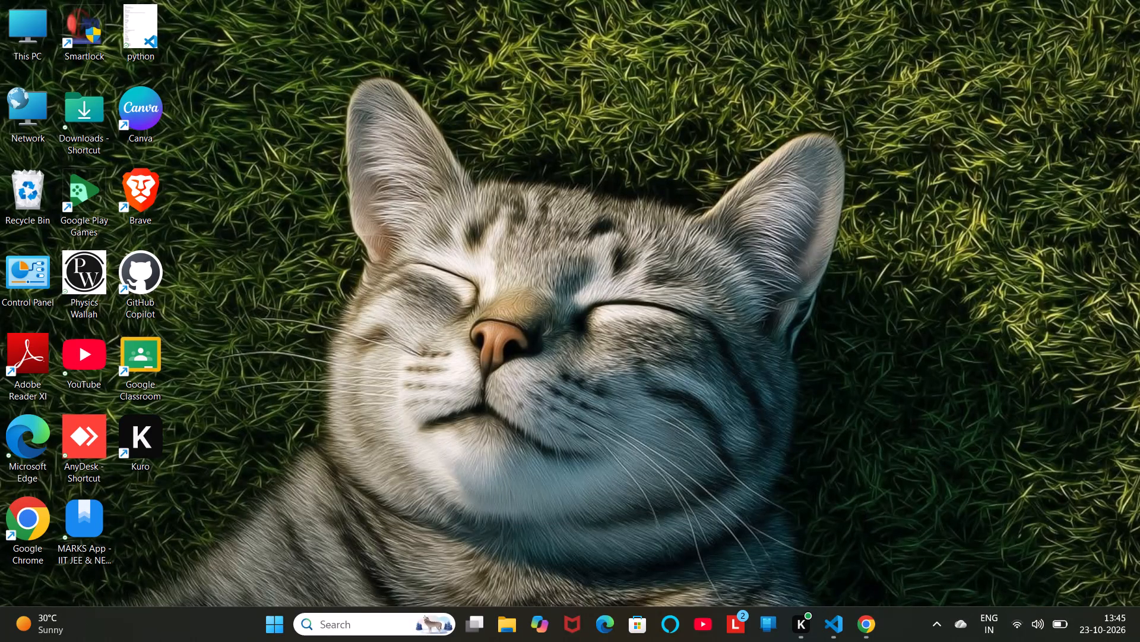
pyautogui.click(369, 622)
pyautogui.write('ca')
pyautogui.click(391, 234)
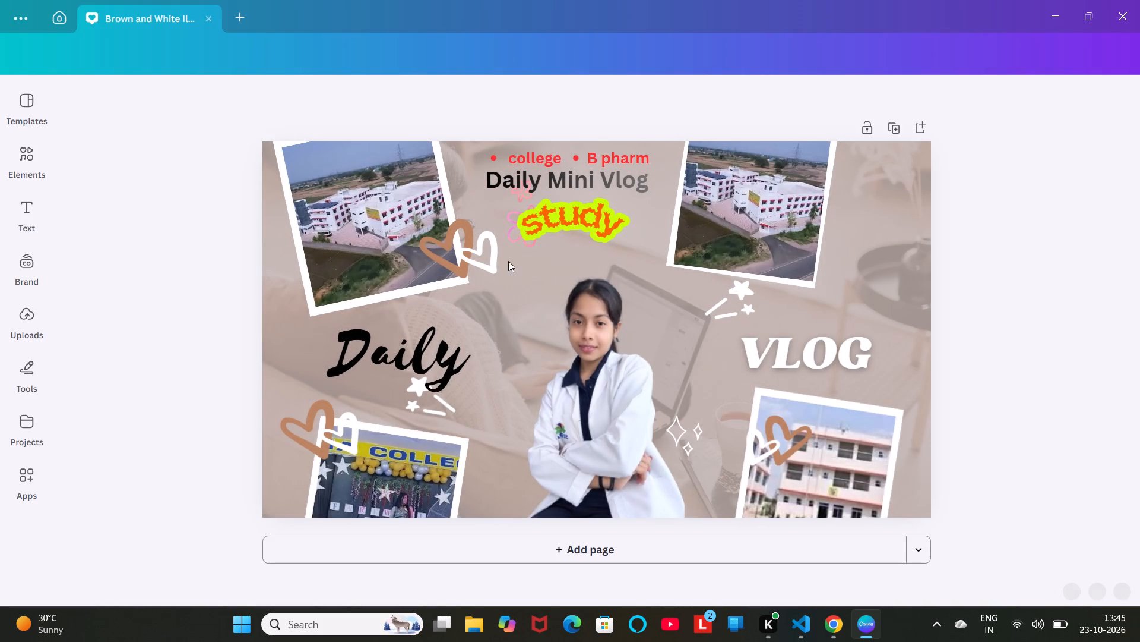
# Add the Black and White Simple Daily Vlog YouTube Thumbnail template as a new page after the college vlog page.
pyautogui.scroll(-2, 663, 312)
pyautogui.scroll(-2, 234, 400)
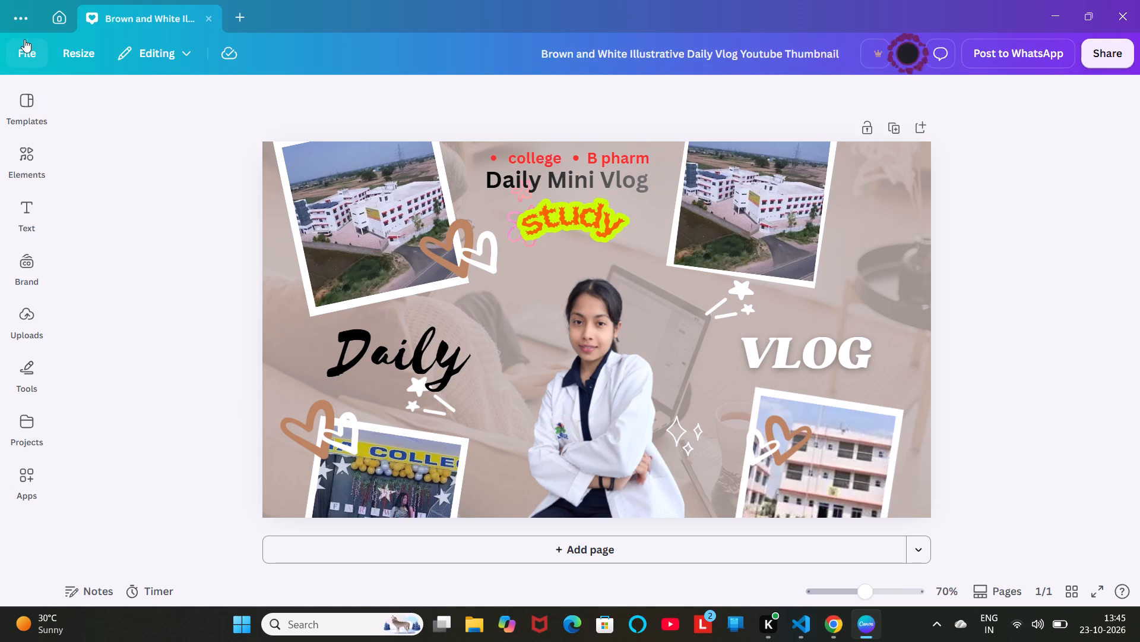
pyautogui.click(21, 100)
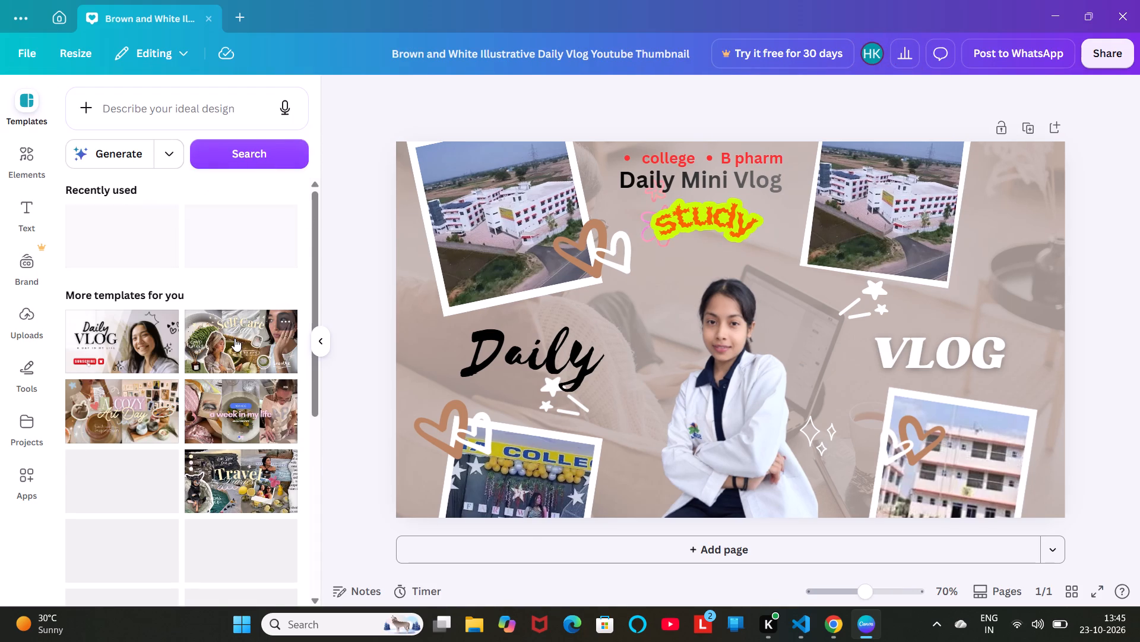
pyautogui.scroll(-1, 235, 338)
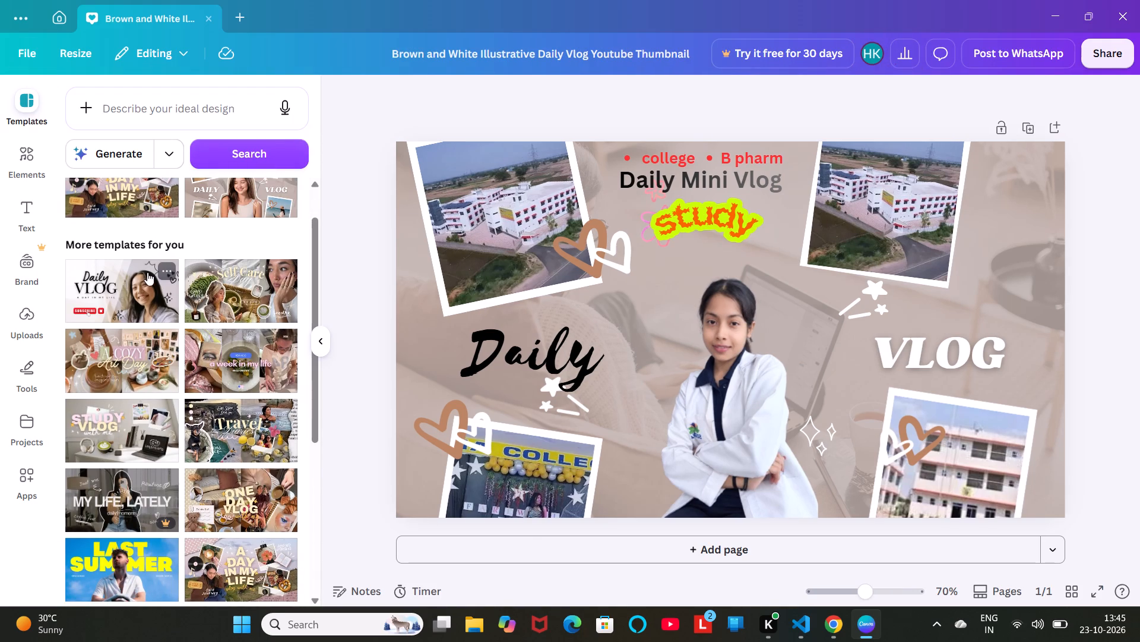
pyautogui.click(140, 285)
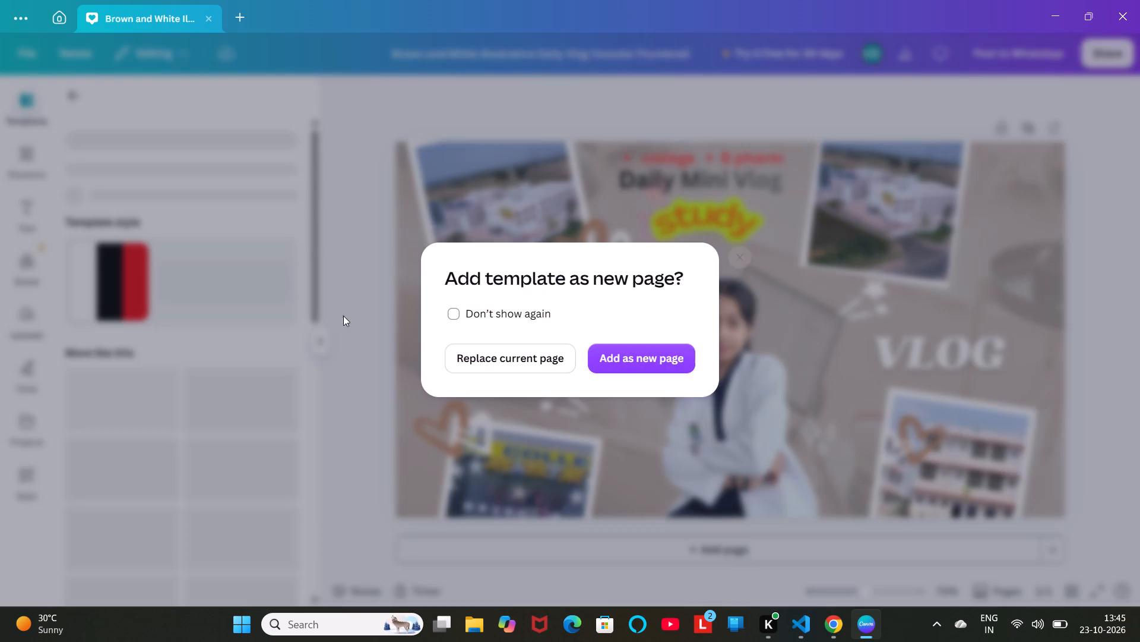
pyautogui.click(656, 354)
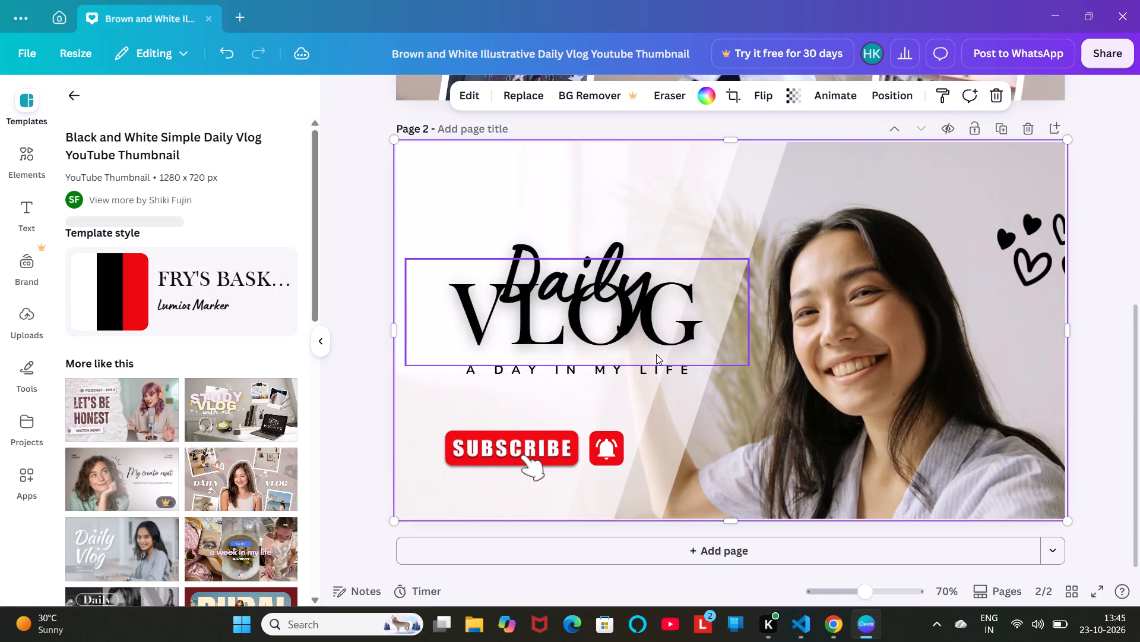
# Move the "Daily" text on page 2 slightly upward so it sits above the "VLOG" heading.
pyautogui.scroll(1, 656, 354)
pyautogui.click(639, 295)
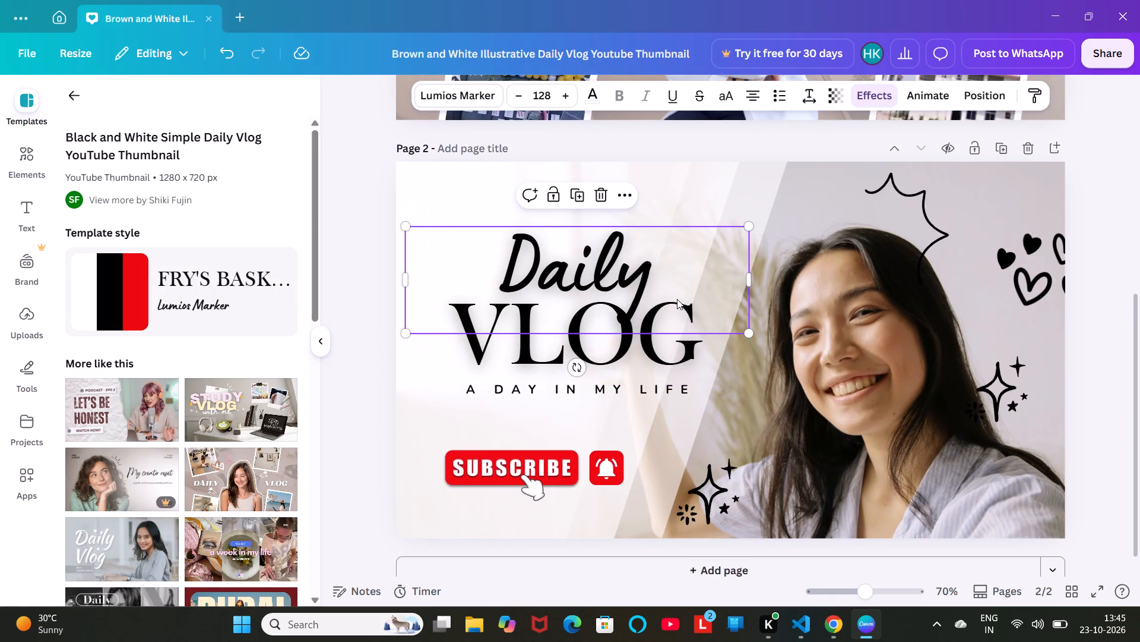
pyautogui.click(810, 373)
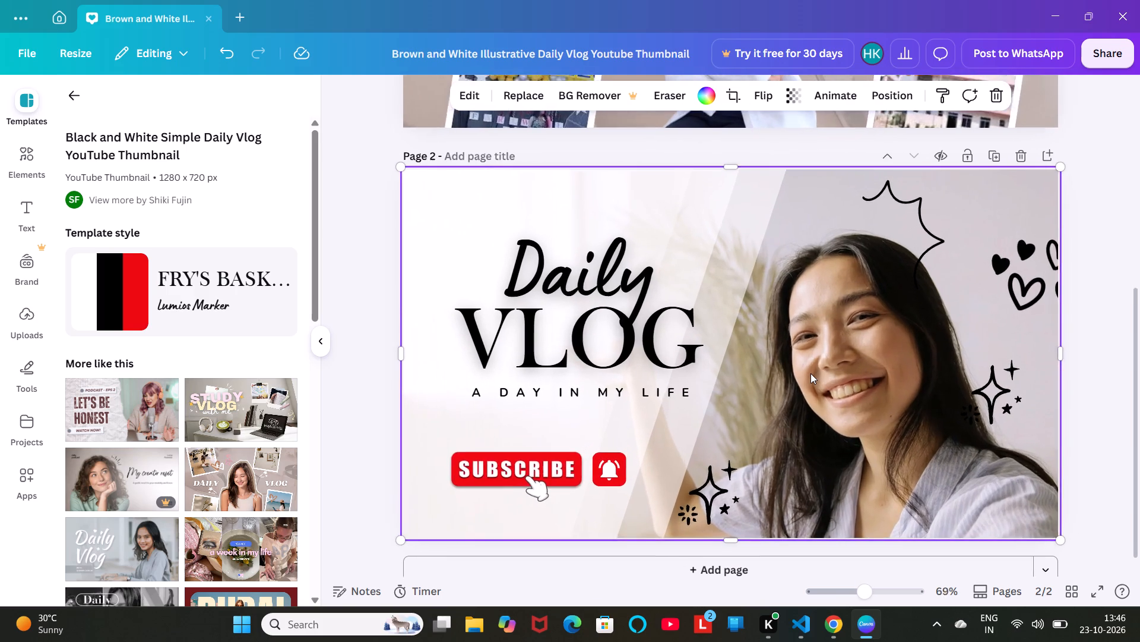
pyautogui.click(622, 323)
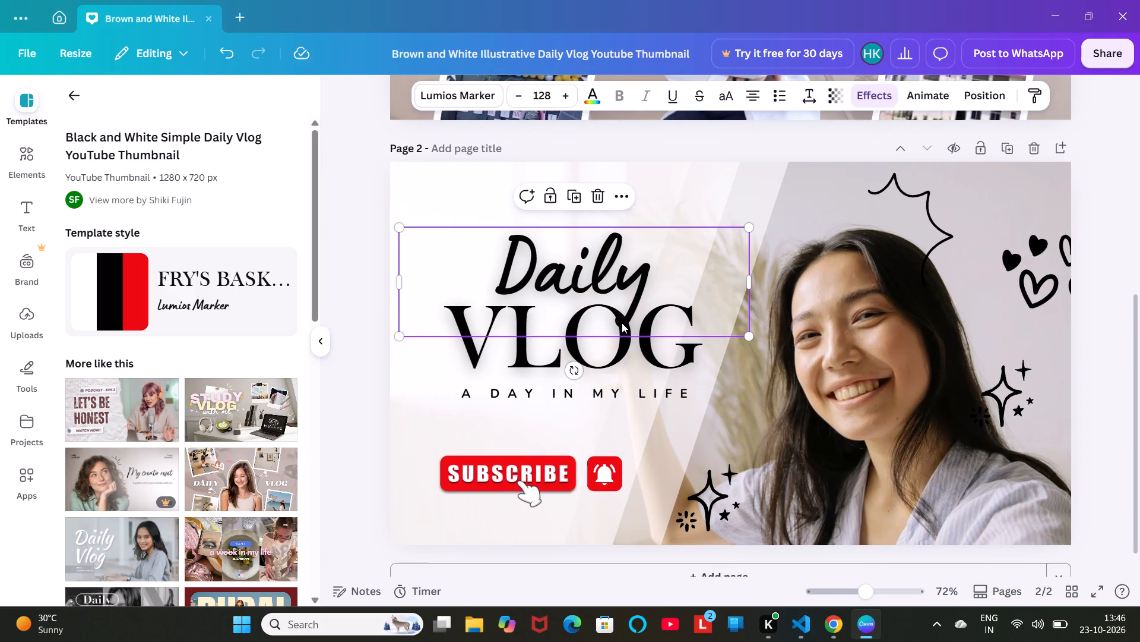
pyautogui.moveTo(606, 276); pyautogui.dragTo(588, 212)
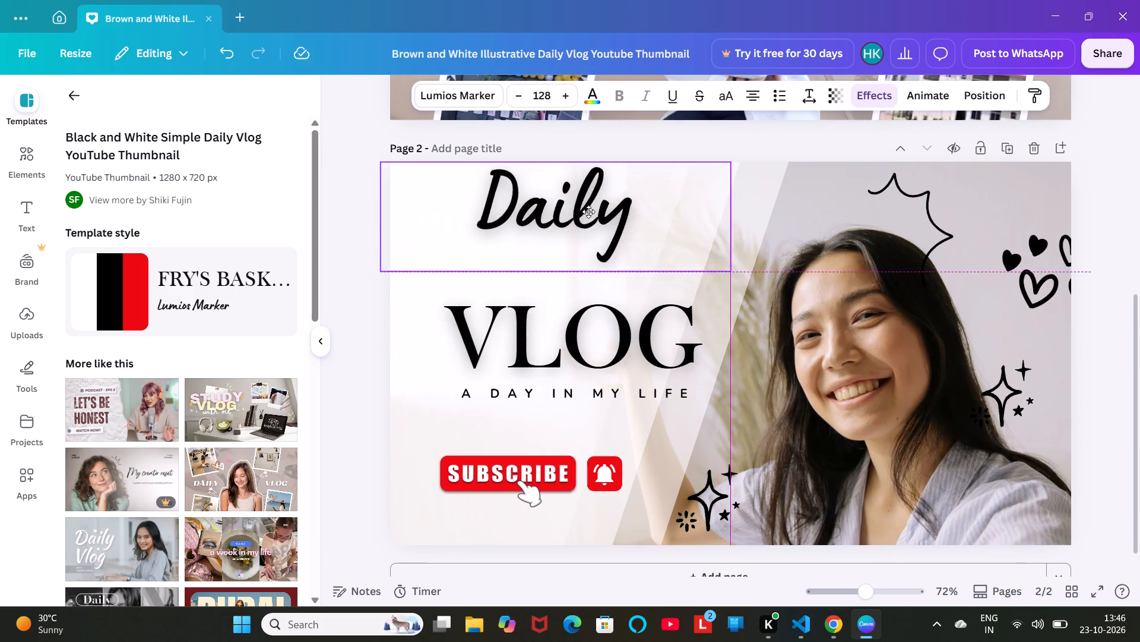
pyautogui.moveTo(588, 212); pyautogui.dragTo(606, 250)
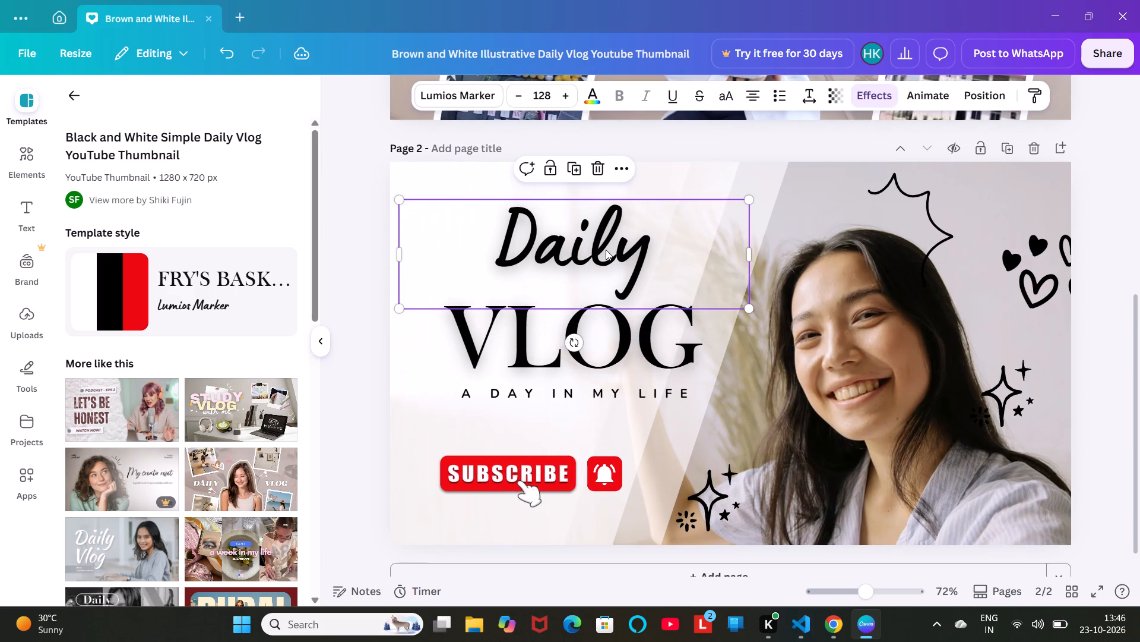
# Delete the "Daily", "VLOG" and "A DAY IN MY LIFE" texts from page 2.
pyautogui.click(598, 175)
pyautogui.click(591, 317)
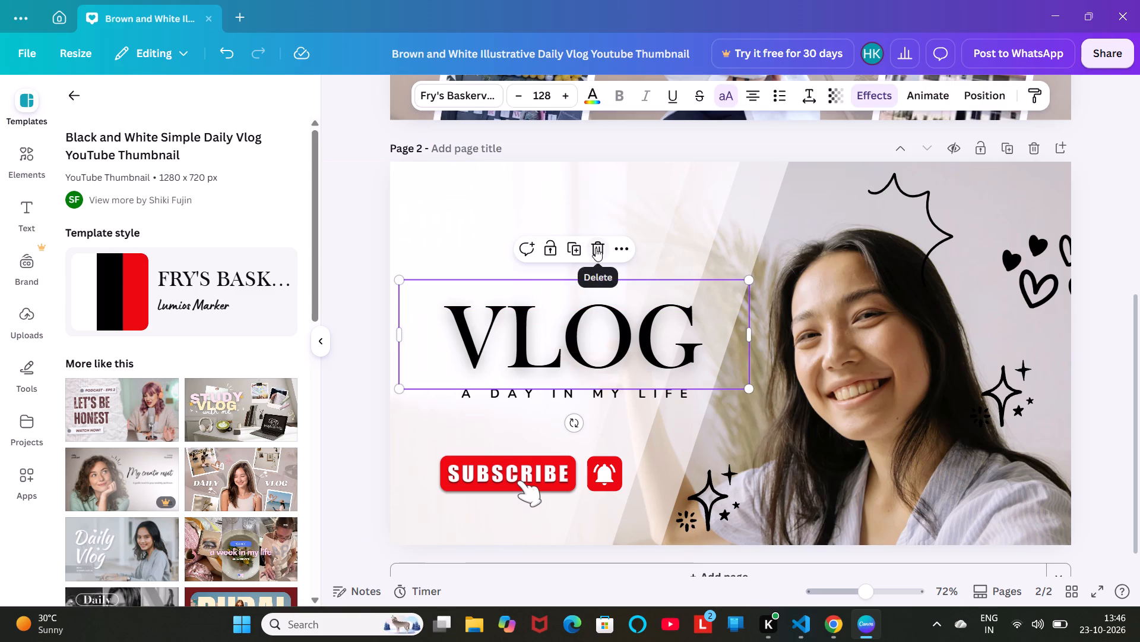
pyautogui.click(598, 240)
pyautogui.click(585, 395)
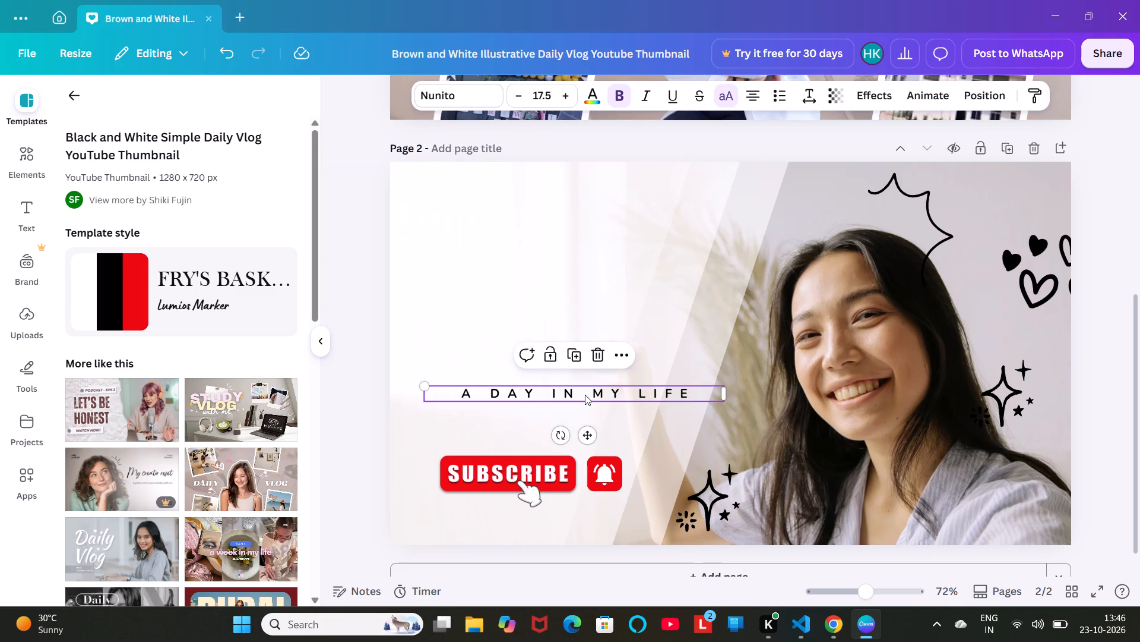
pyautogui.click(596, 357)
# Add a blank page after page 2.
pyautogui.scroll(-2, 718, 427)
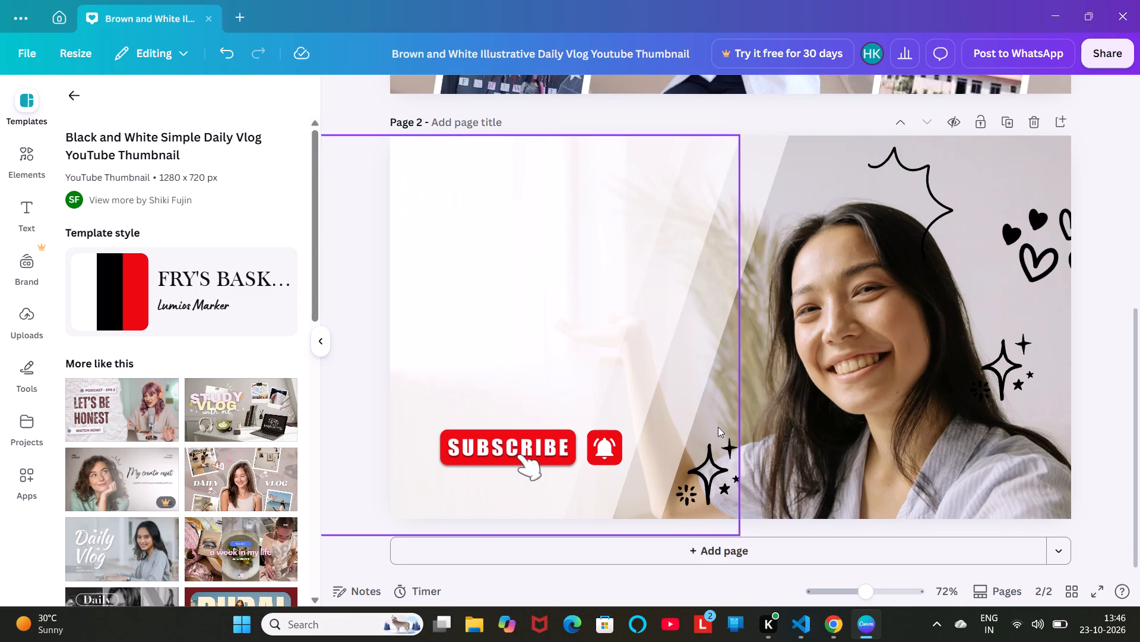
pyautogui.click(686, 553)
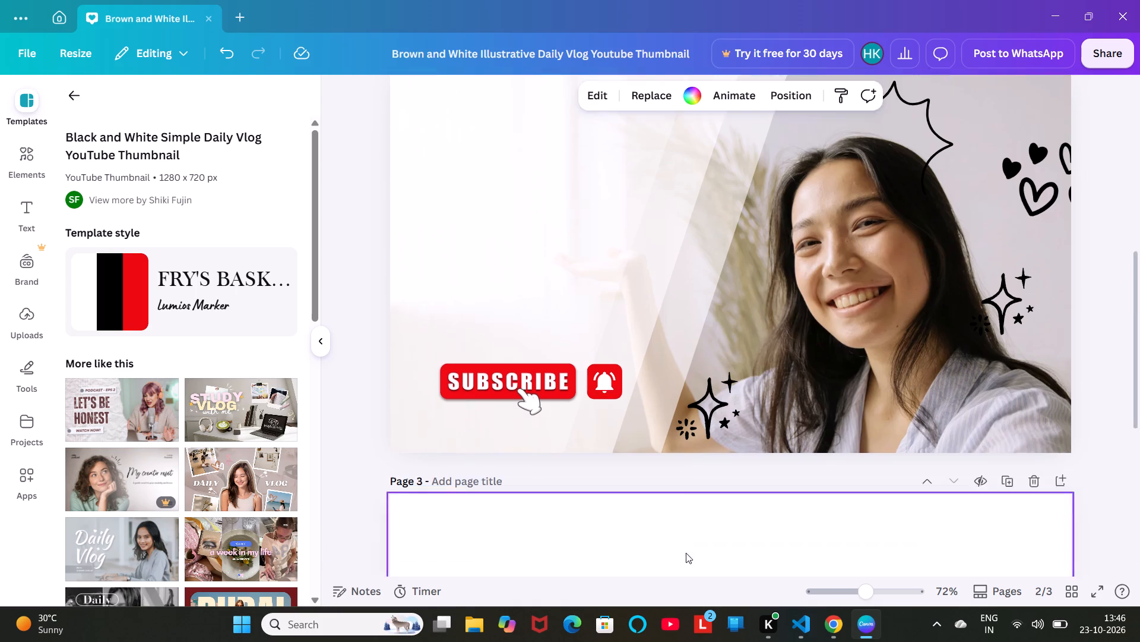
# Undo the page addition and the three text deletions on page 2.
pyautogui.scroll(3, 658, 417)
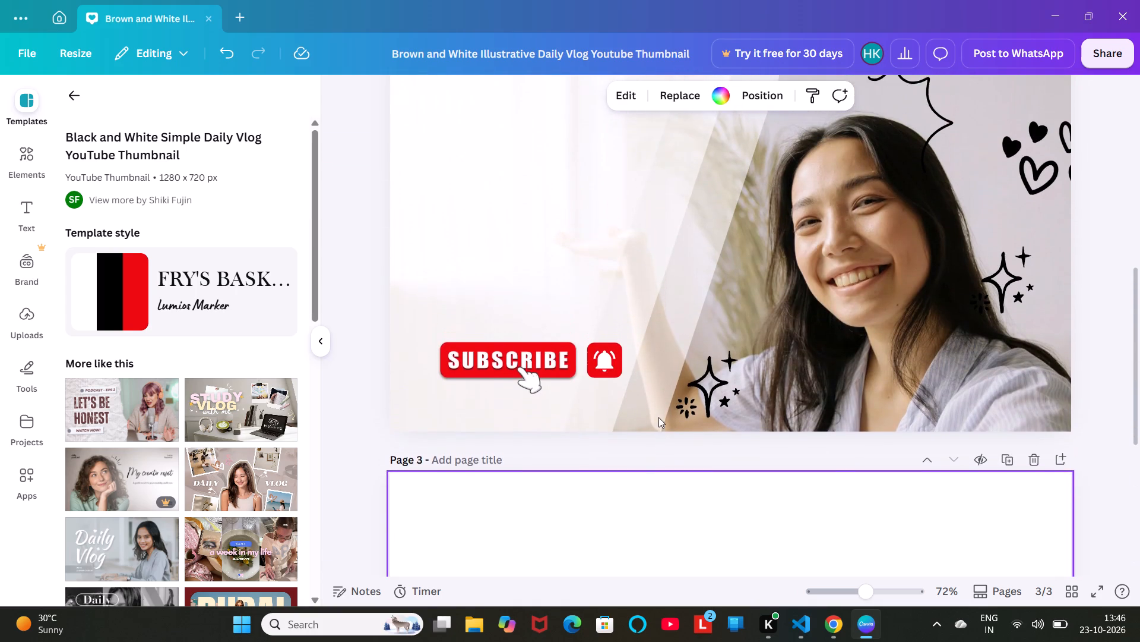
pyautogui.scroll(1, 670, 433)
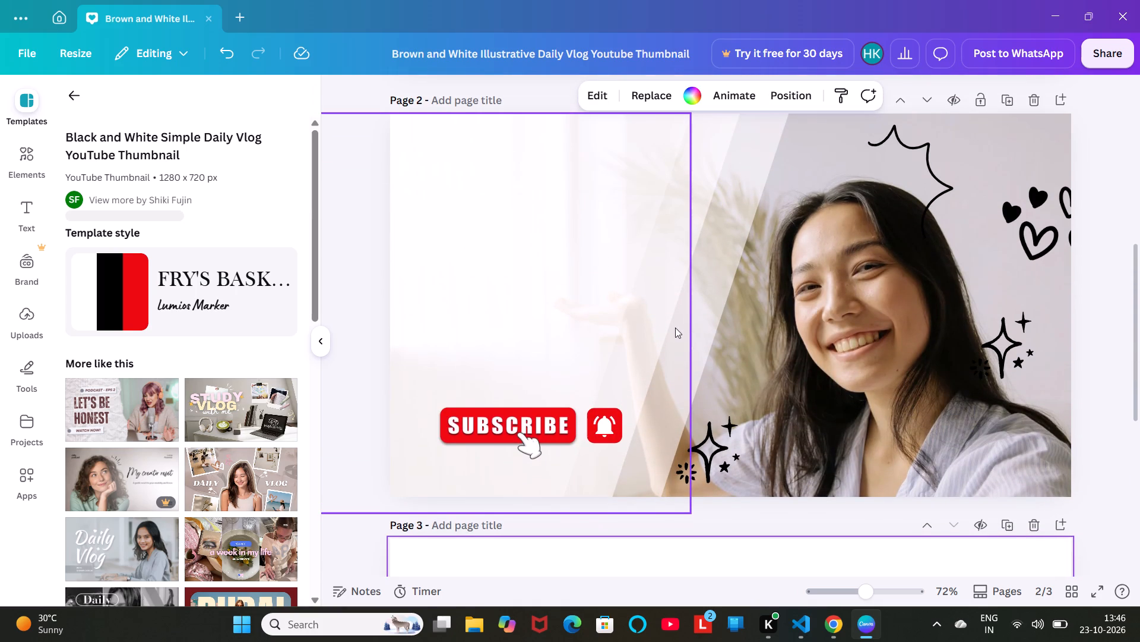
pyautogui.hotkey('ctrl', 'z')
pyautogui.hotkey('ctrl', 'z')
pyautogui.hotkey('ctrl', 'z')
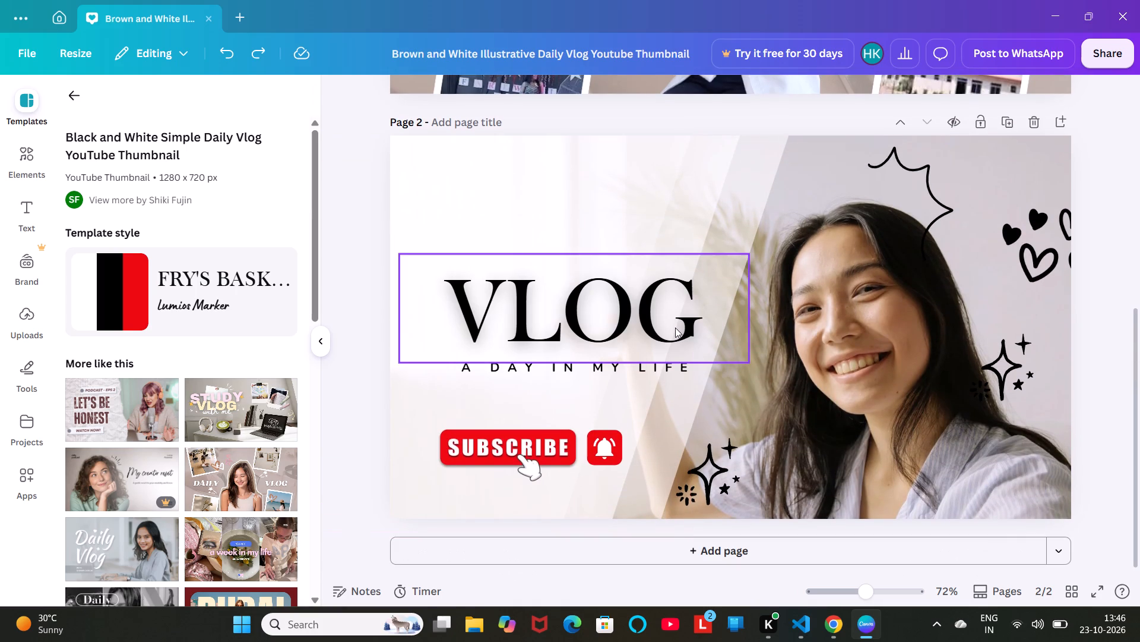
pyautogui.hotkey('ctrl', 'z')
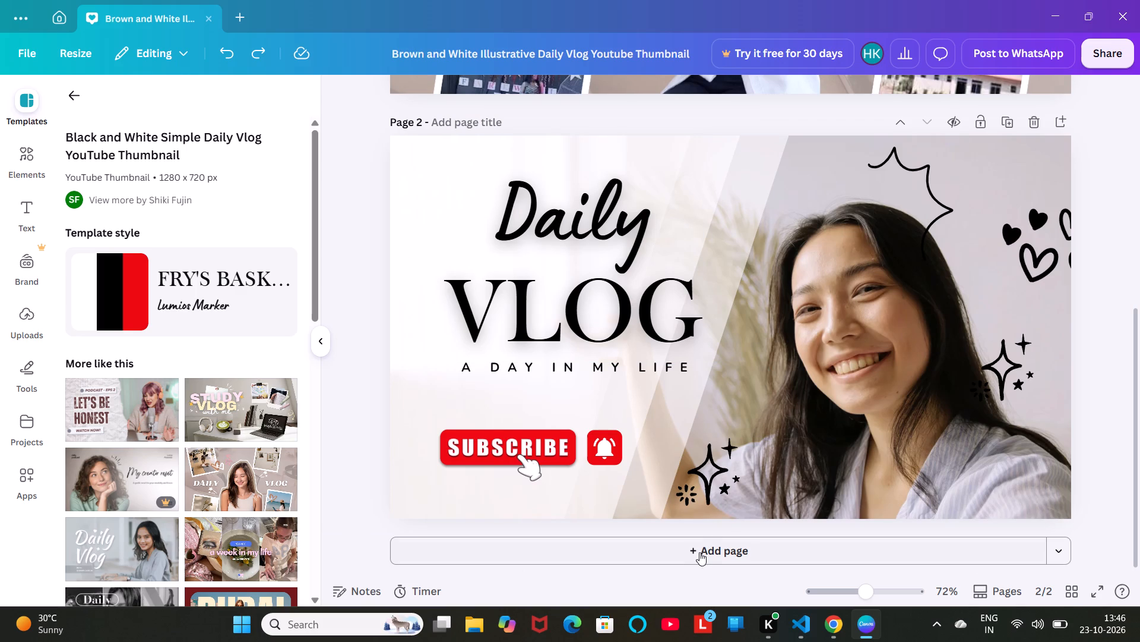
# Add a third page and apply the Pink Pastel Modern Lifestyle Vlog YouTube Thumbnail template to it.
pyautogui.click(696, 552)
pyautogui.scroll(3, 696, 552)
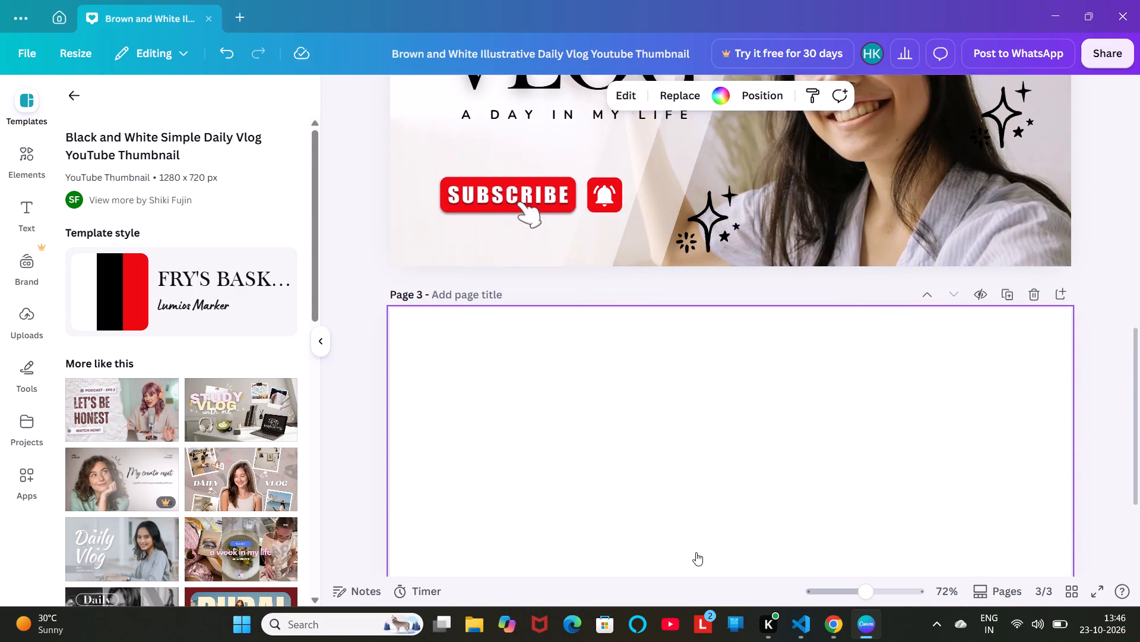
pyautogui.scroll(1, 696, 552)
pyautogui.scroll(-3, 696, 552)
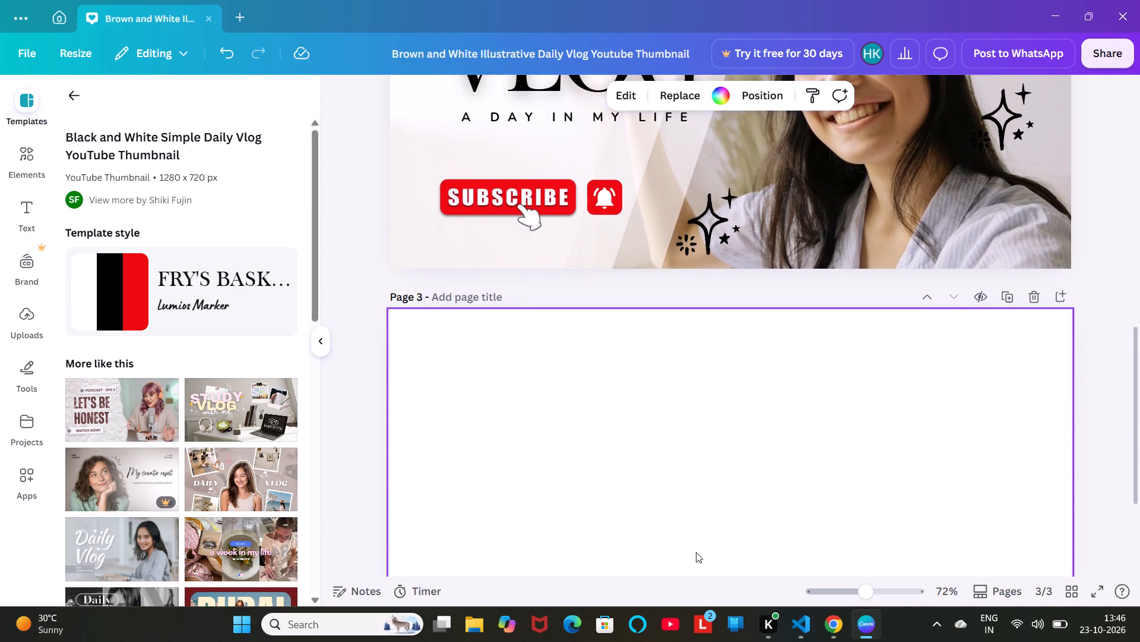
pyautogui.scroll(-1, 696, 552)
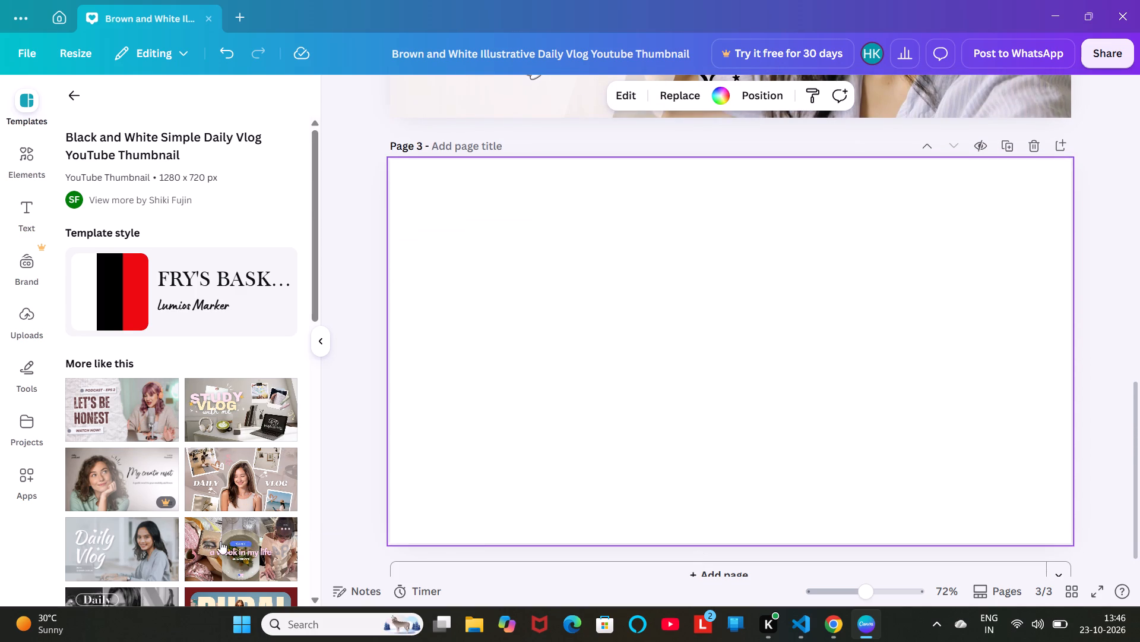
pyautogui.click(219, 550)
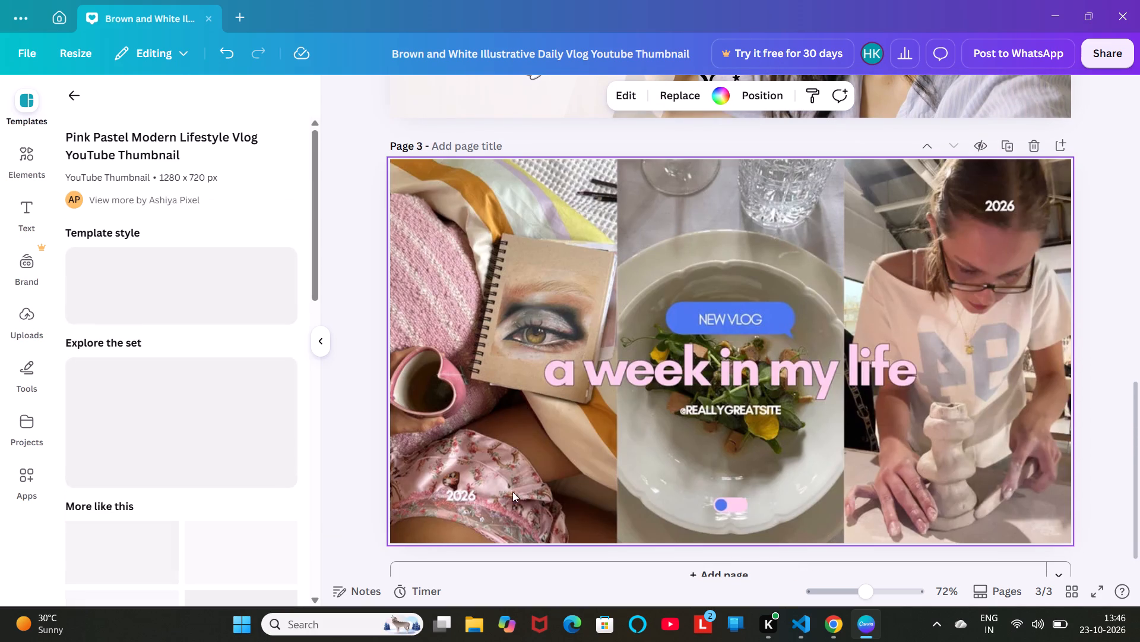
pyautogui.click(942, 280)
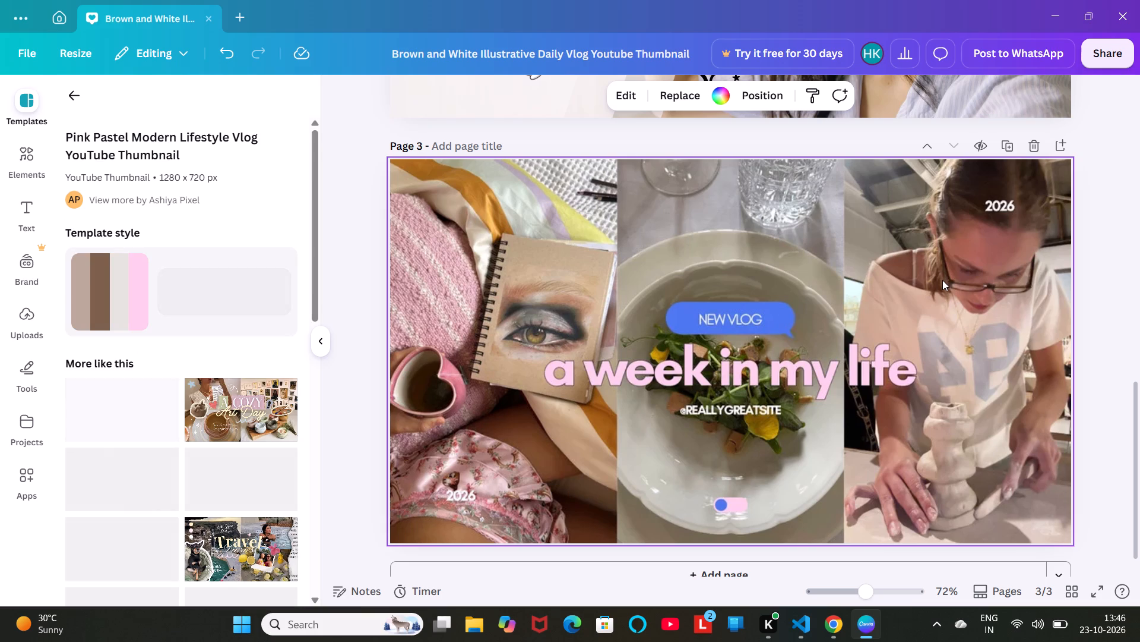
# Move the "a week in my life" heading from page 3 onto page 2, just below the "A DAY IN MY LIFE" line.
pyautogui.click(761, 344)
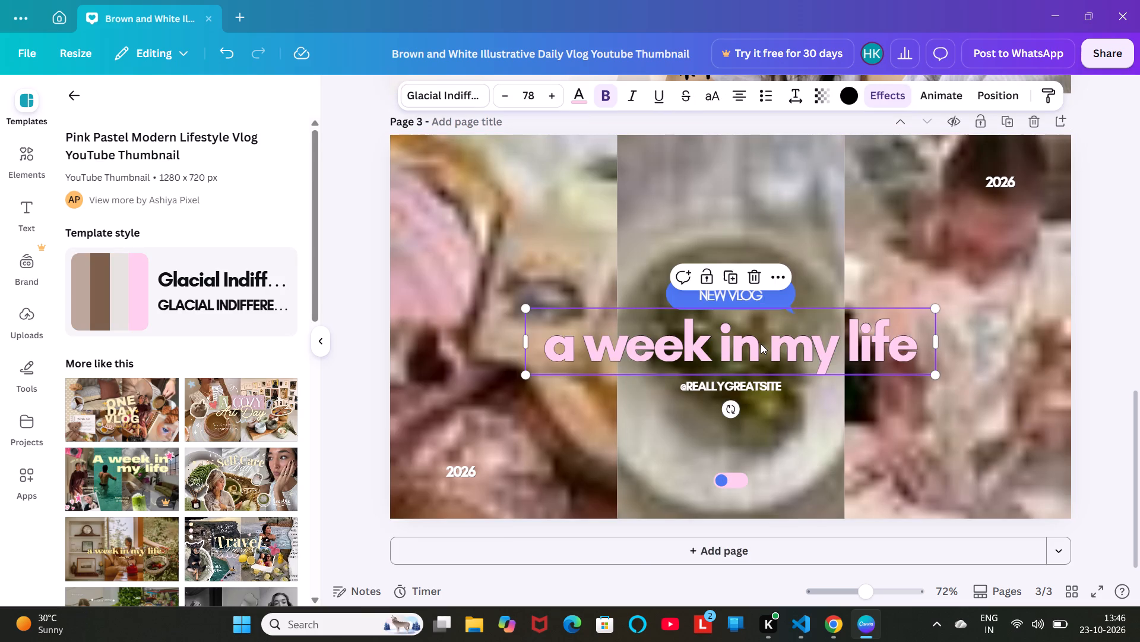
pyautogui.moveTo(756, 353); pyautogui.dragTo(754, 175)
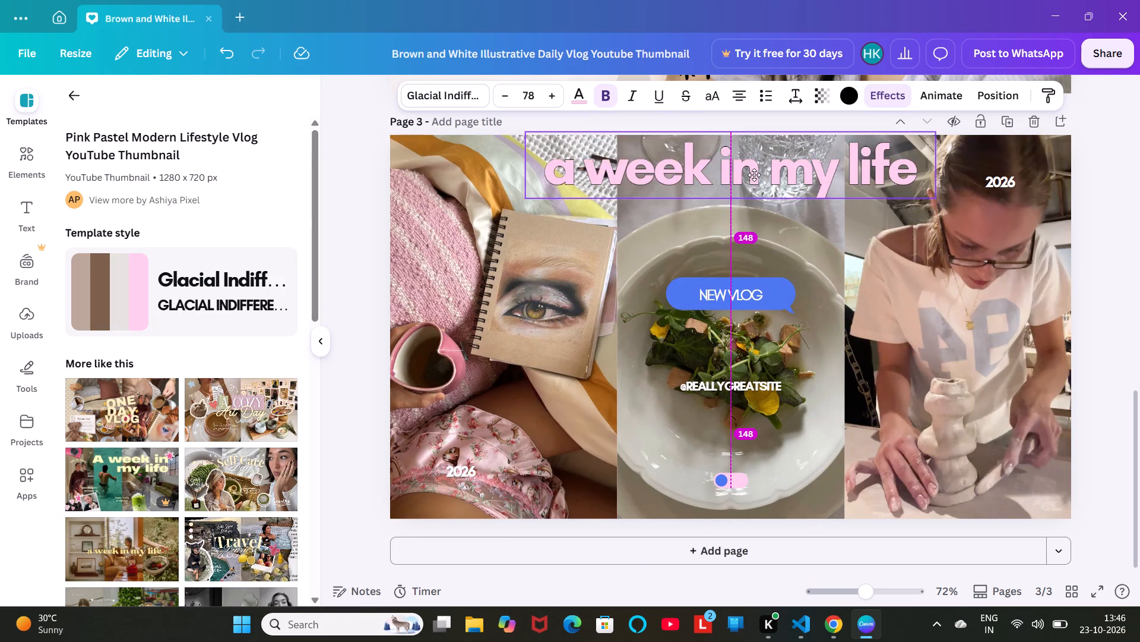
pyautogui.moveTo(754, 175); pyautogui.dragTo(758, 56)
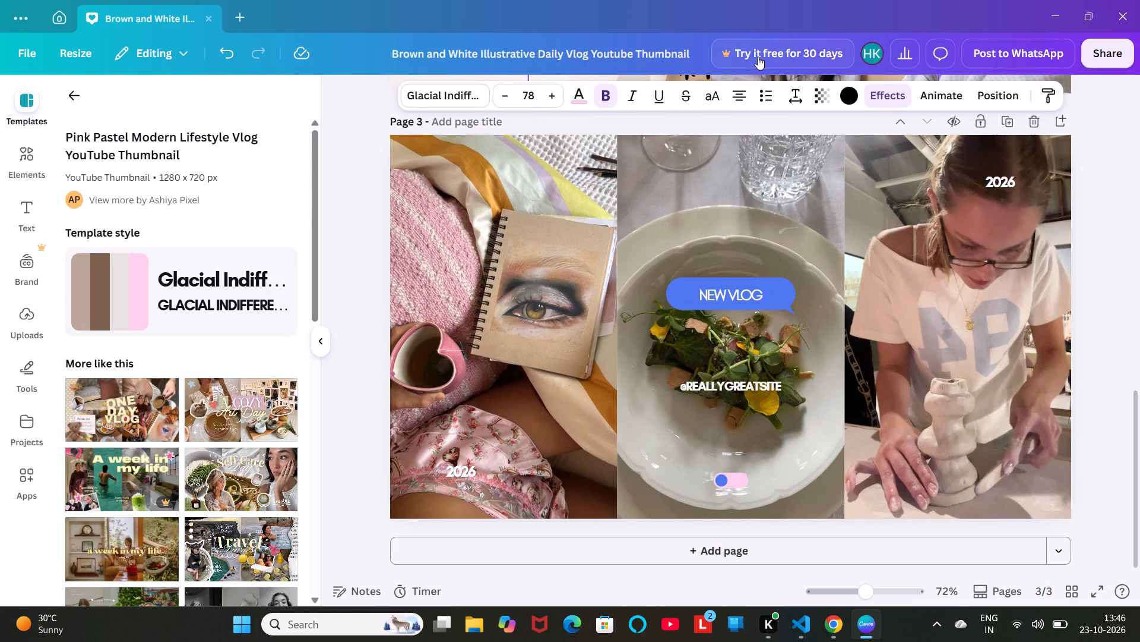
pyautogui.moveTo(758, 56); pyautogui.dragTo(734, 111)
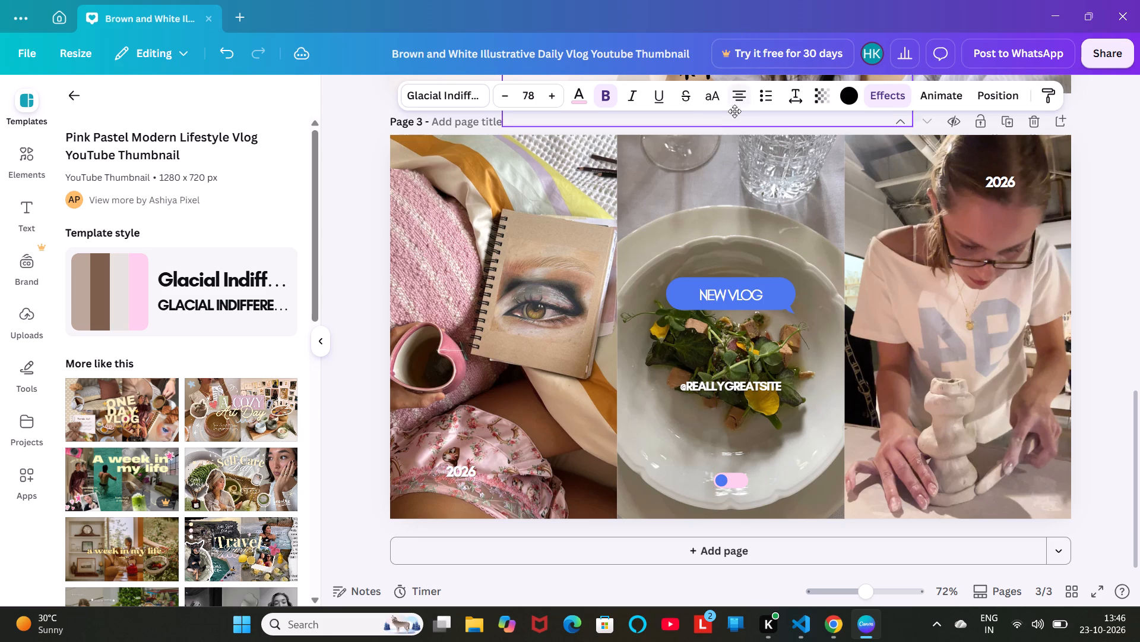
pyautogui.moveTo(734, 111); pyautogui.dragTo(735, 133)
pyautogui.scroll(1, 752, 266)
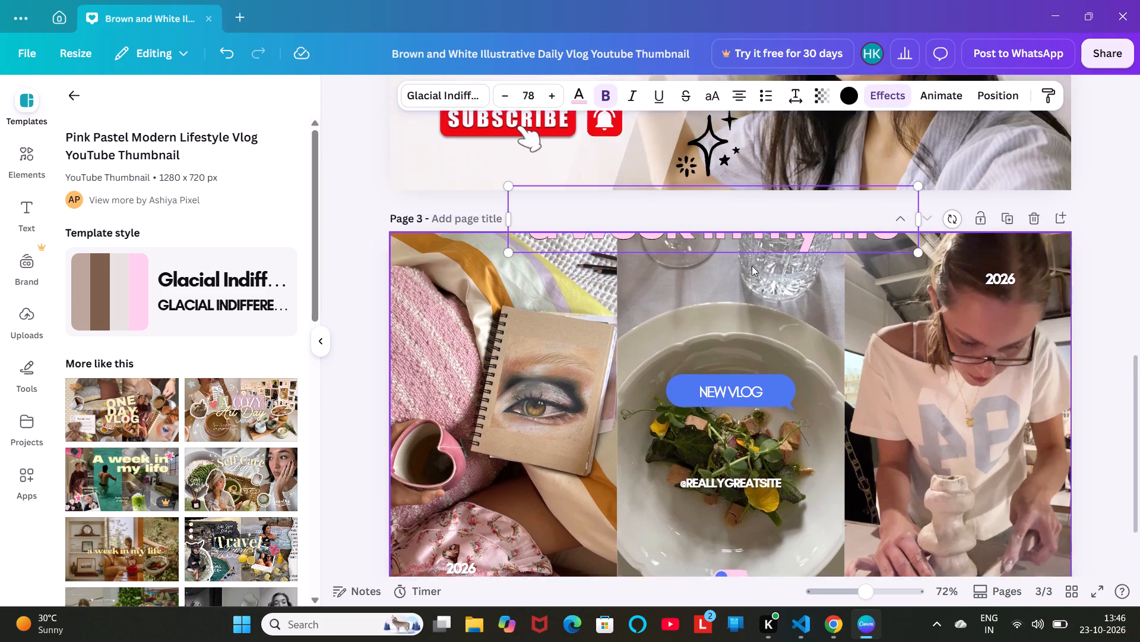
pyautogui.scroll(2, 752, 266)
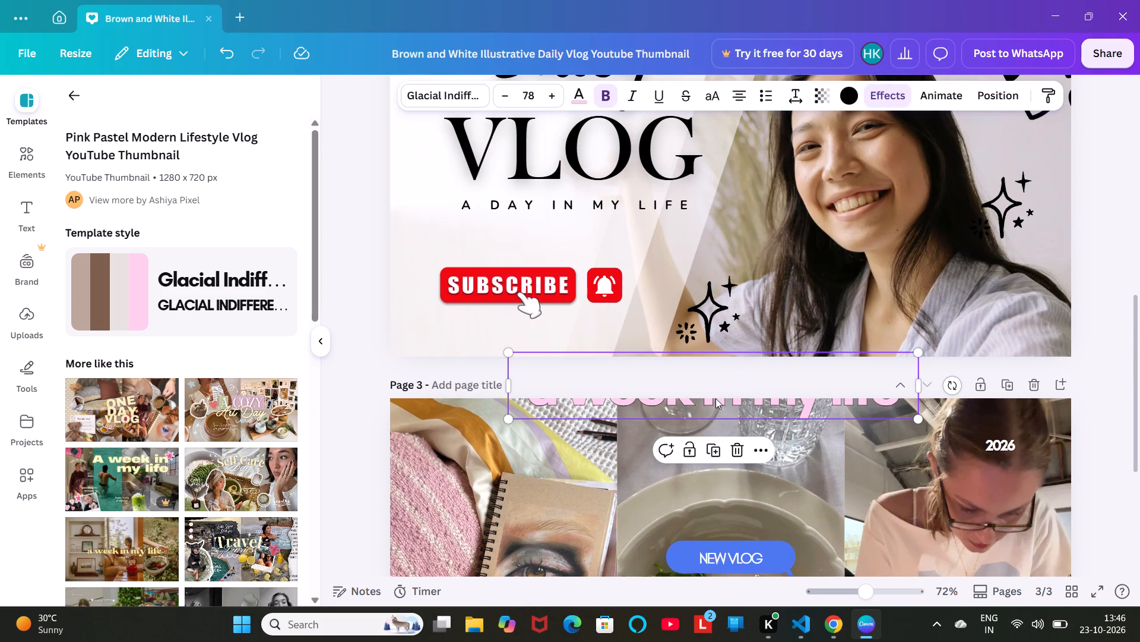
pyautogui.moveTo(715, 398); pyautogui.dragTo(734, 251)
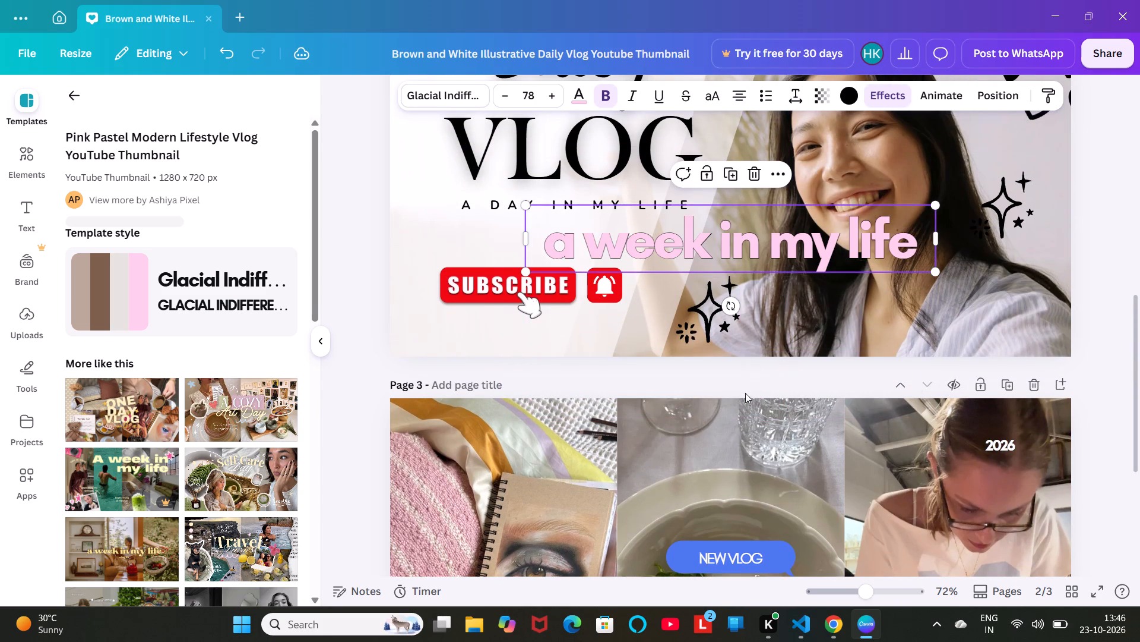
pyautogui.scroll(3, 745, 421)
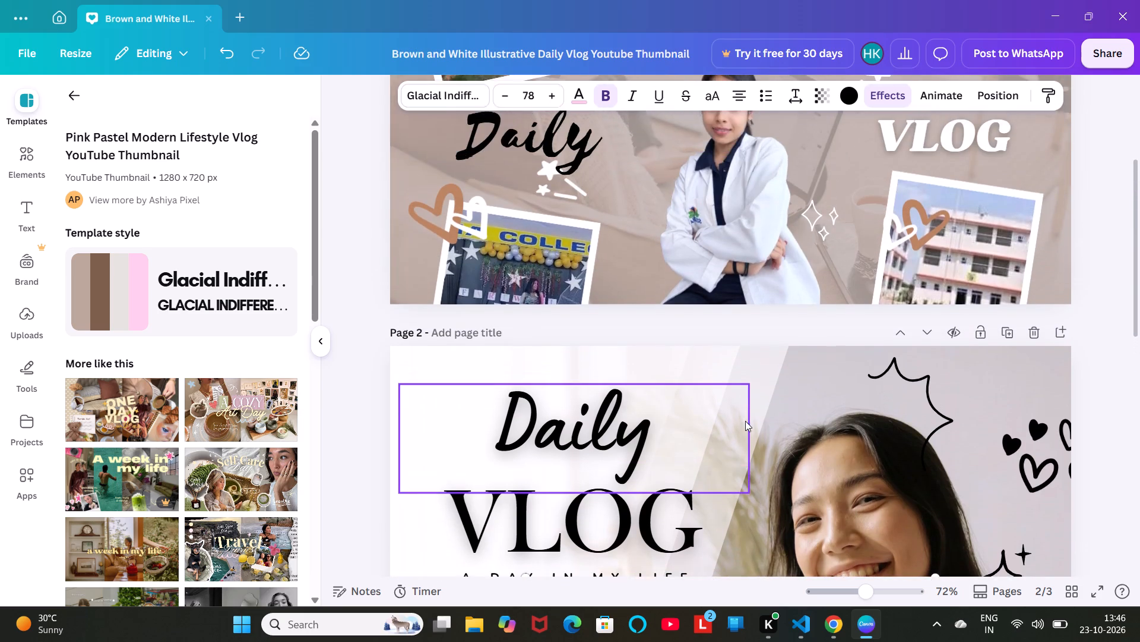
# Add a blank page after page 3.
pyautogui.scroll(-3, 745, 421)
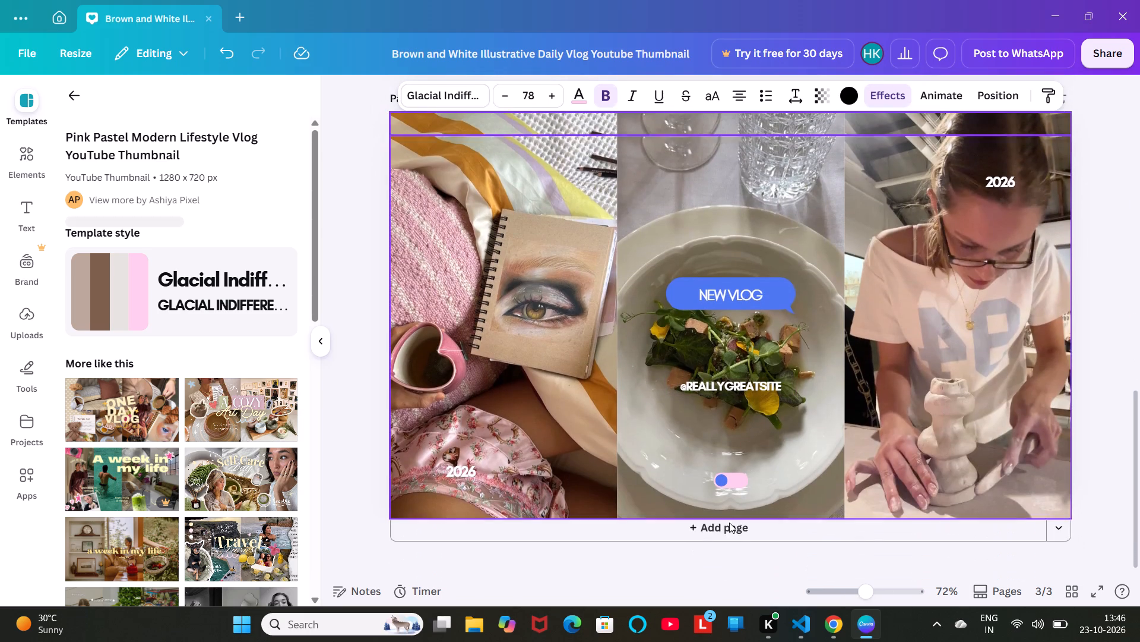
pyautogui.click(724, 531)
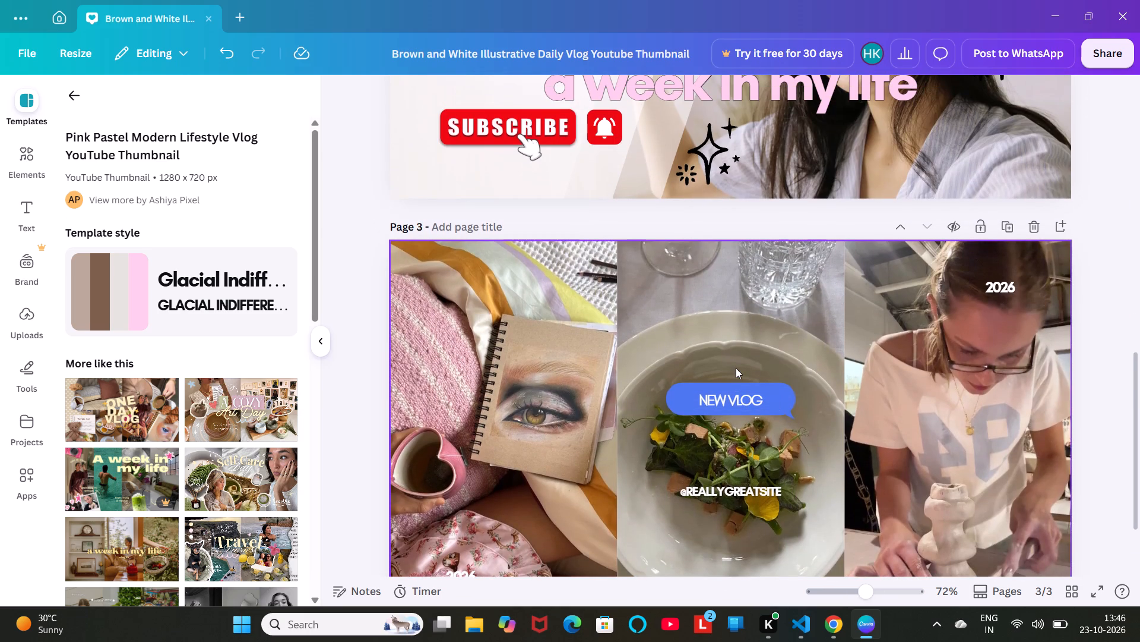
pyautogui.scroll(-3, 736, 368)
pyautogui.scroll(5, 719, 515)
pyautogui.scroll(-1, 719, 515)
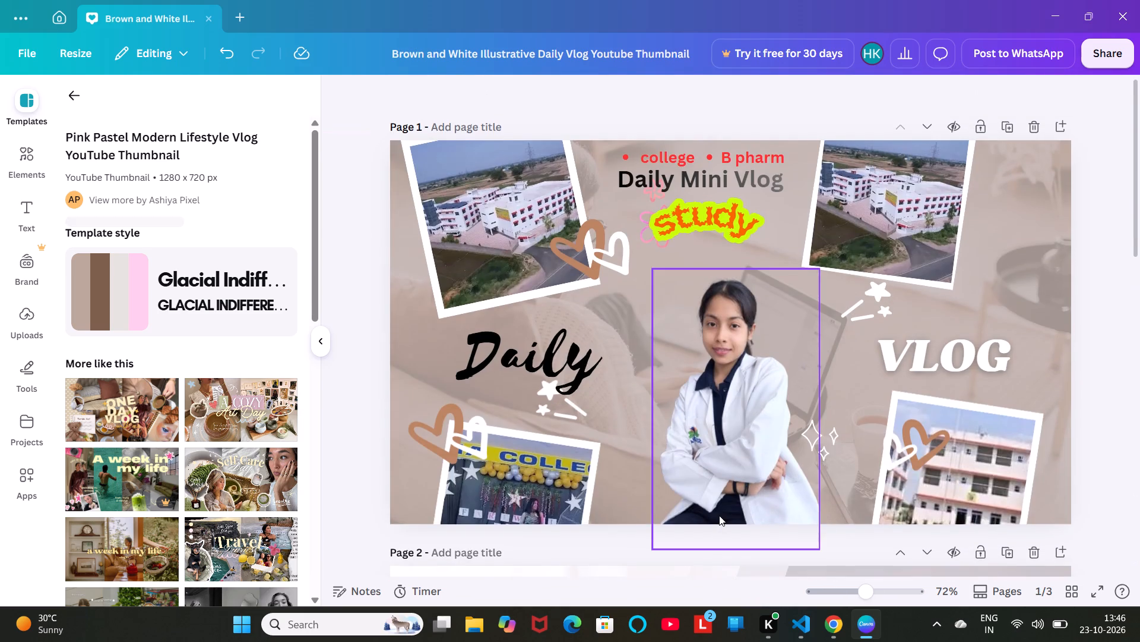
pyautogui.scroll(-6, 719, 515)
pyautogui.click(717, 555)
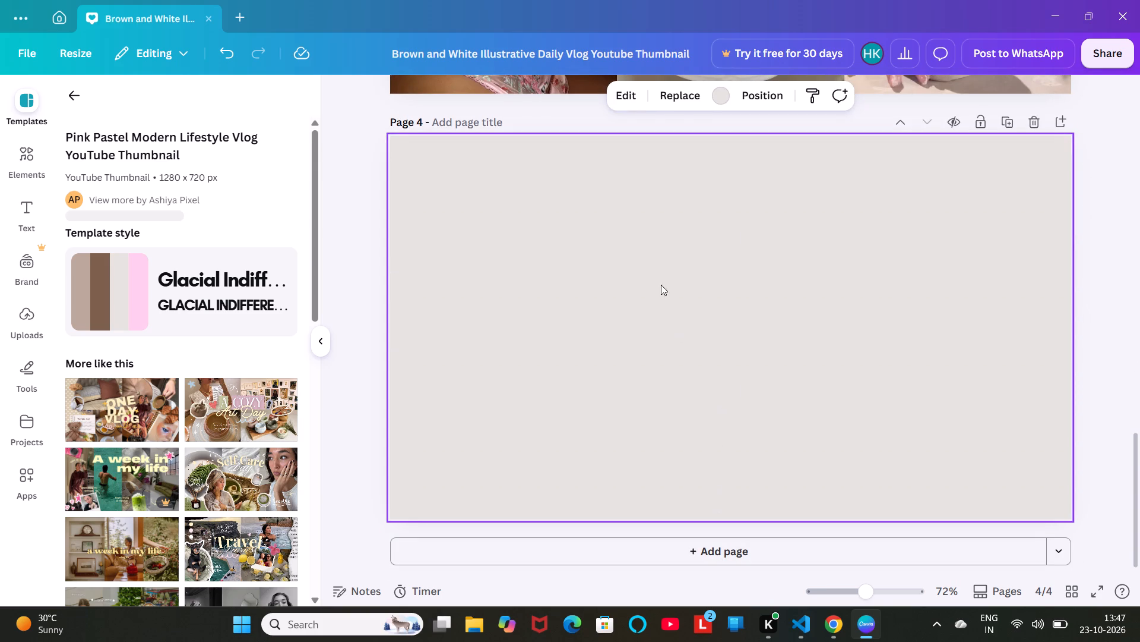
# Close the template suggestions beside the canvas.
pyautogui.scroll(2, 752, 256)
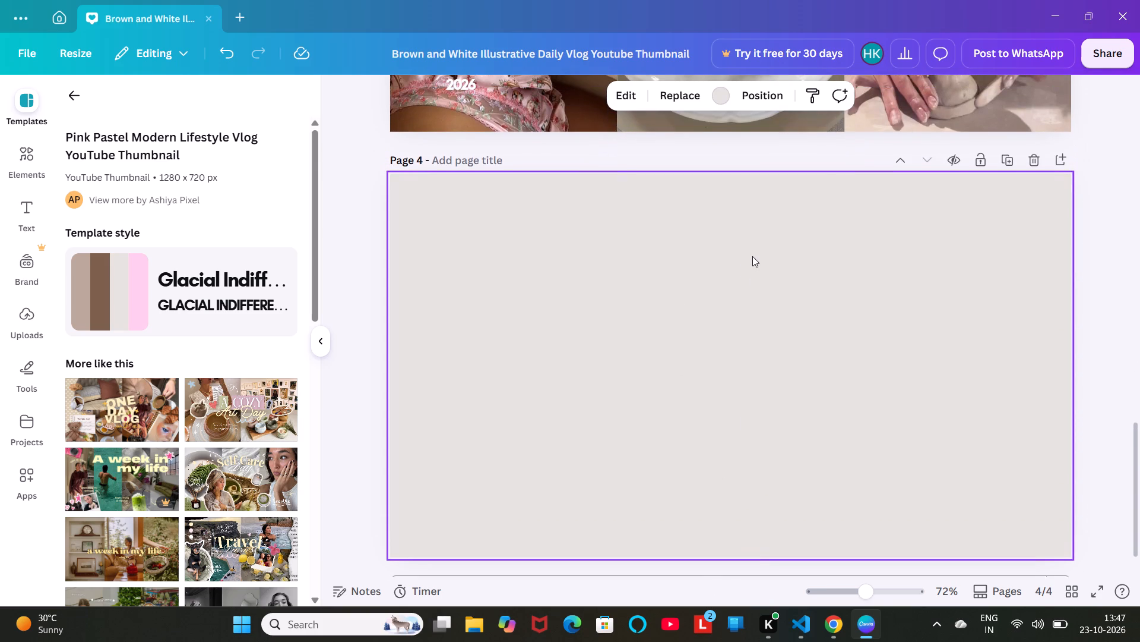
pyautogui.scroll(1, 752, 256)
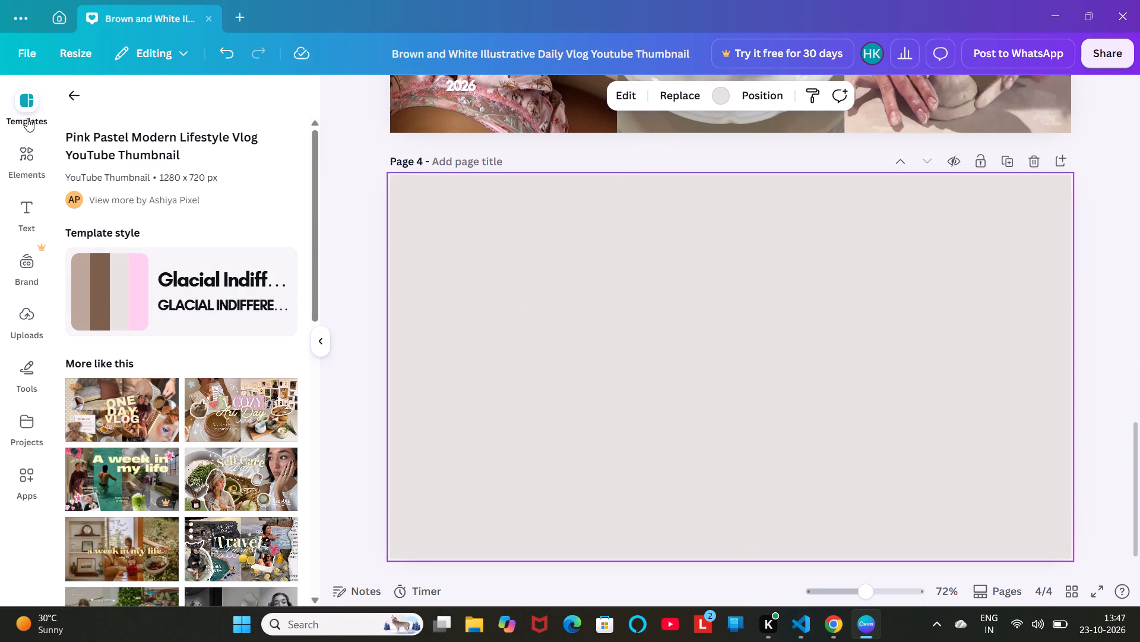
pyautogui.click(27, 118)
pyautogui.click(188, 305)
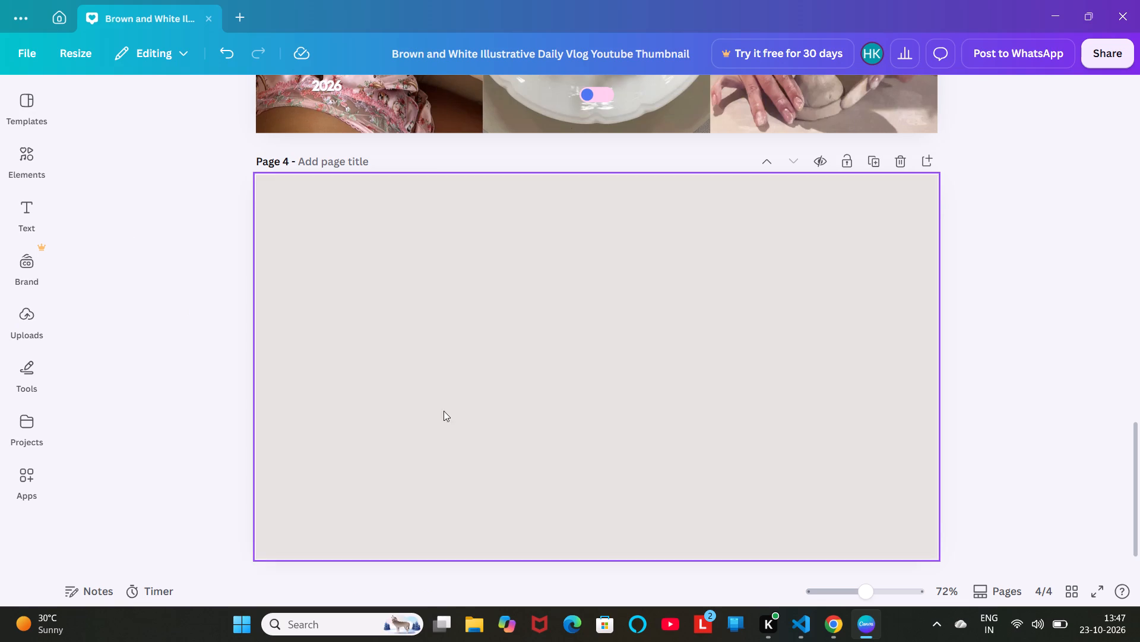
# Move the "NEW VLOG" text out of the blue speech bubble on page 3 onto blank page 4.
pyautogui.scroll(5, 537, 392)
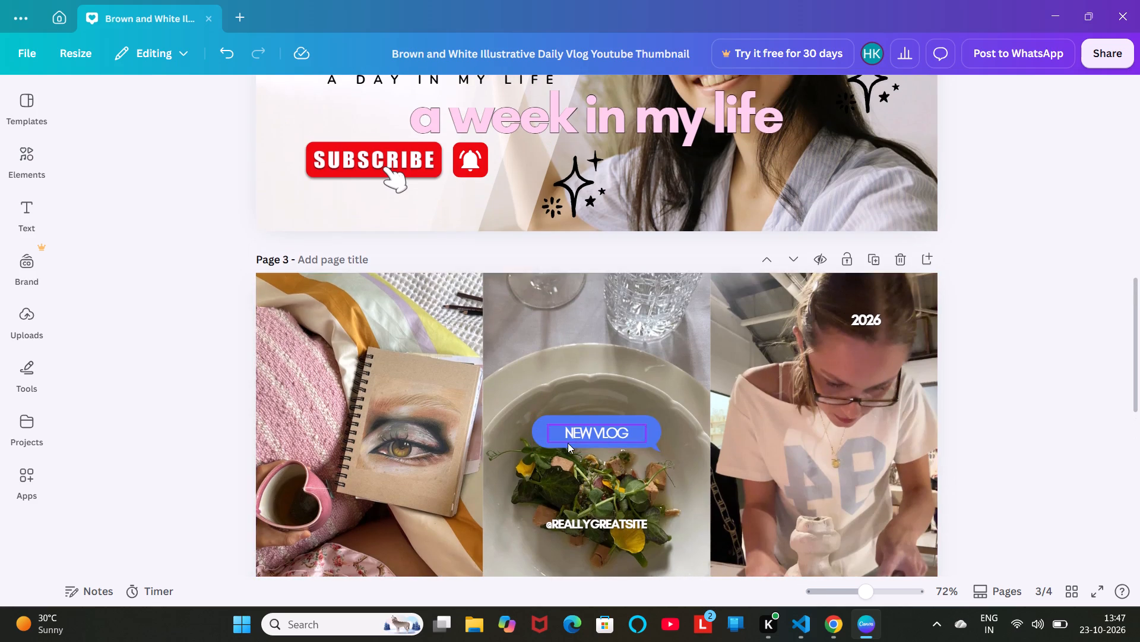
pyautogui.moveTo(589, 432); pyautogui.dragTo(584, 496)
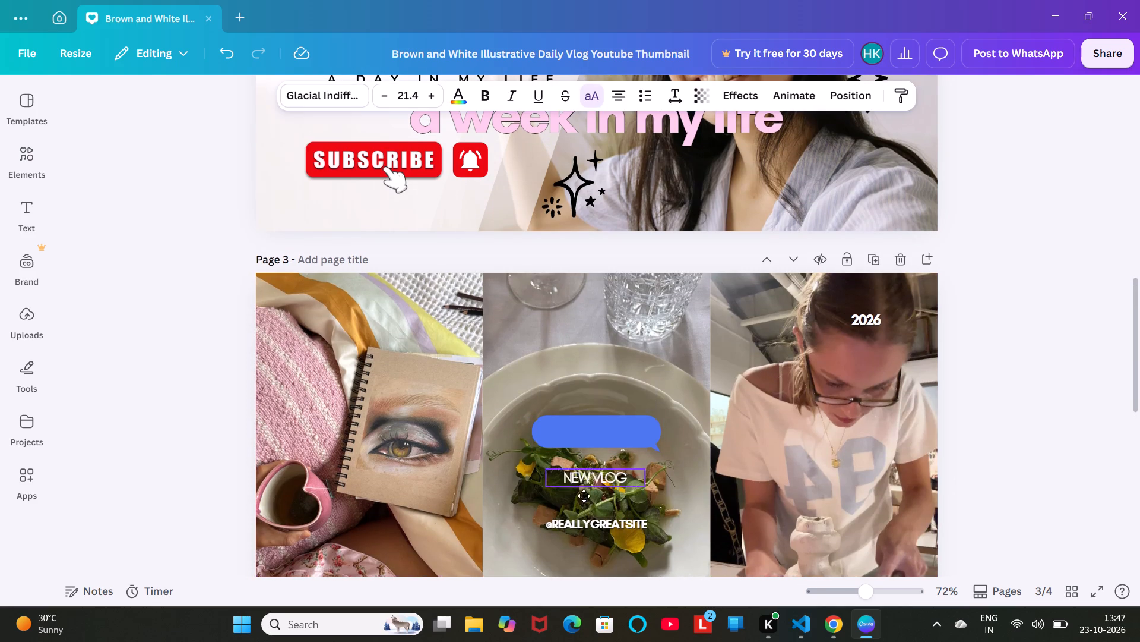
pyautogui.moveTo(584, 496); pyautogui.dragTo(505, 384)
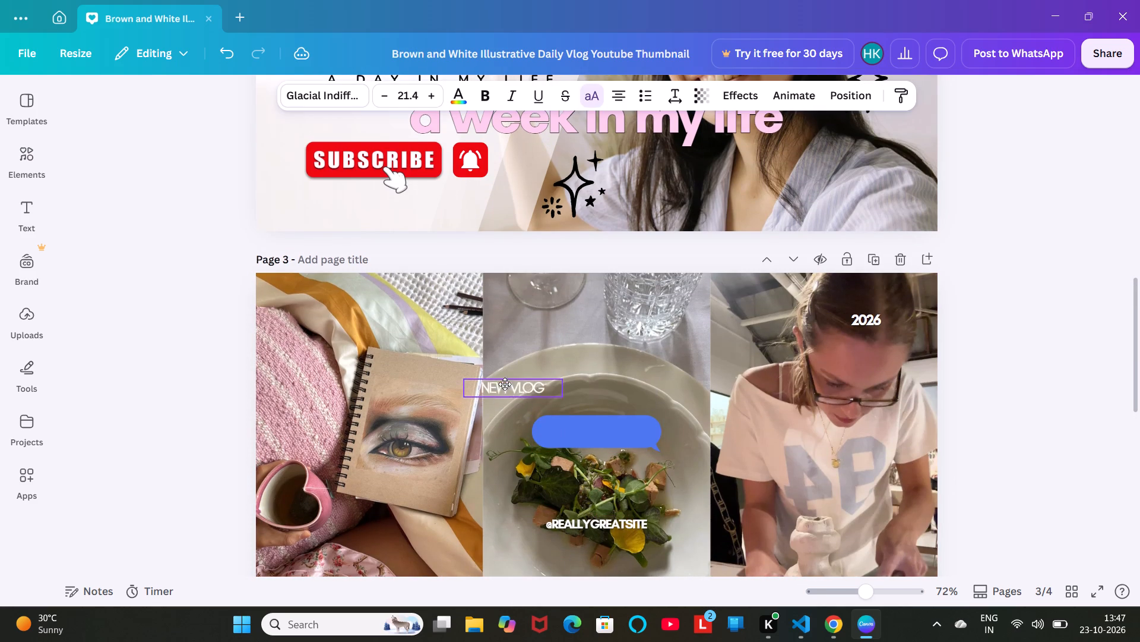
pyautogui.moveTo(505, 384); pyautogui.dragTo(509, 589)
pyautogui.scroll(-1, 509, 589)
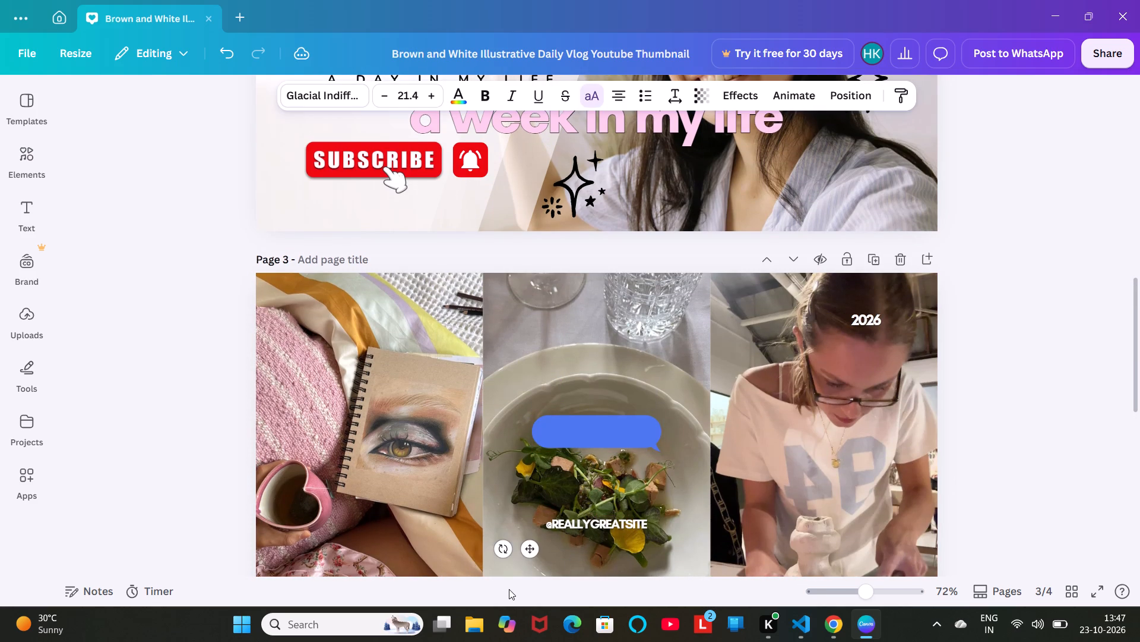
pyautogui.scroll(-1, 509, 589)
pyautogui.scroll(-2, 492, 484)
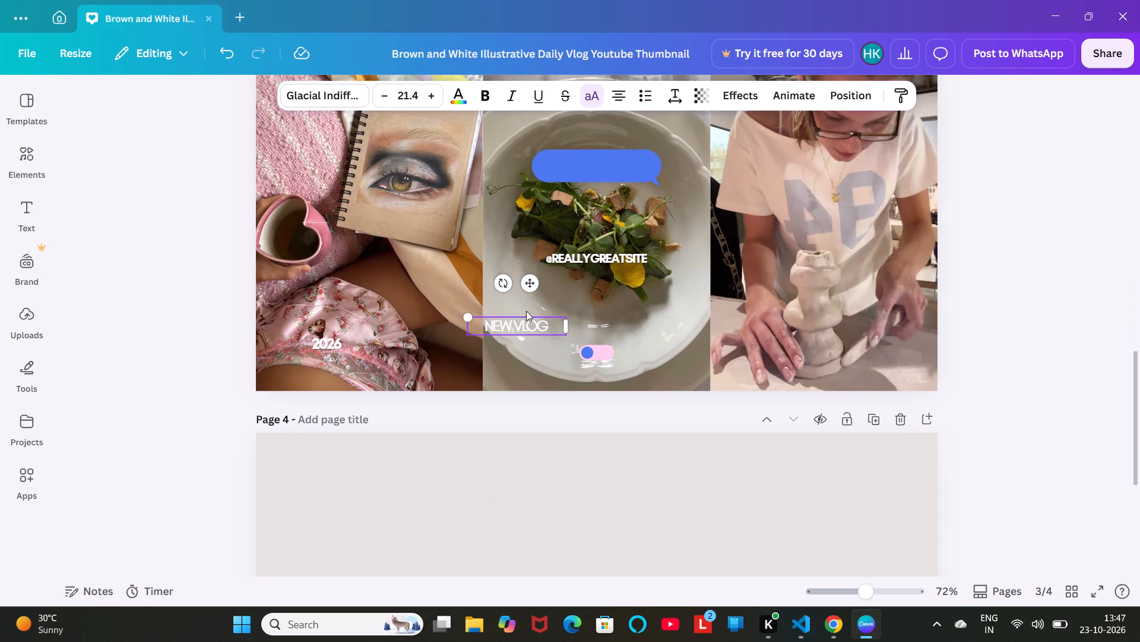
pyautogui.moveTo(512, 327); pyautogui.dragTo(424, 503)
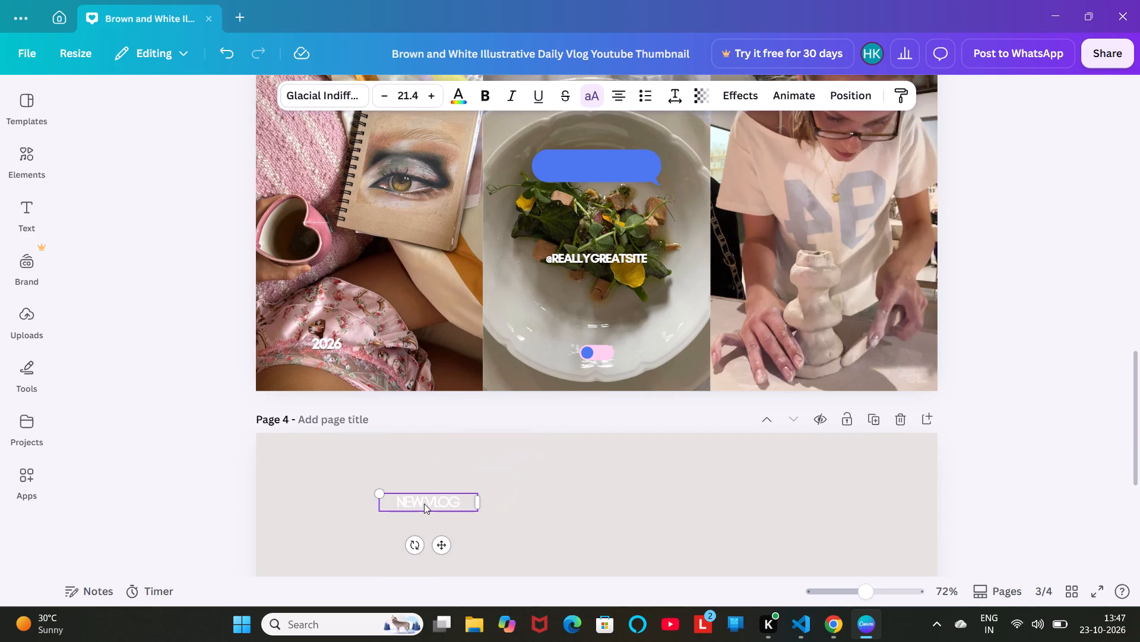
pyautogui.scroll(-2, 424, 503)
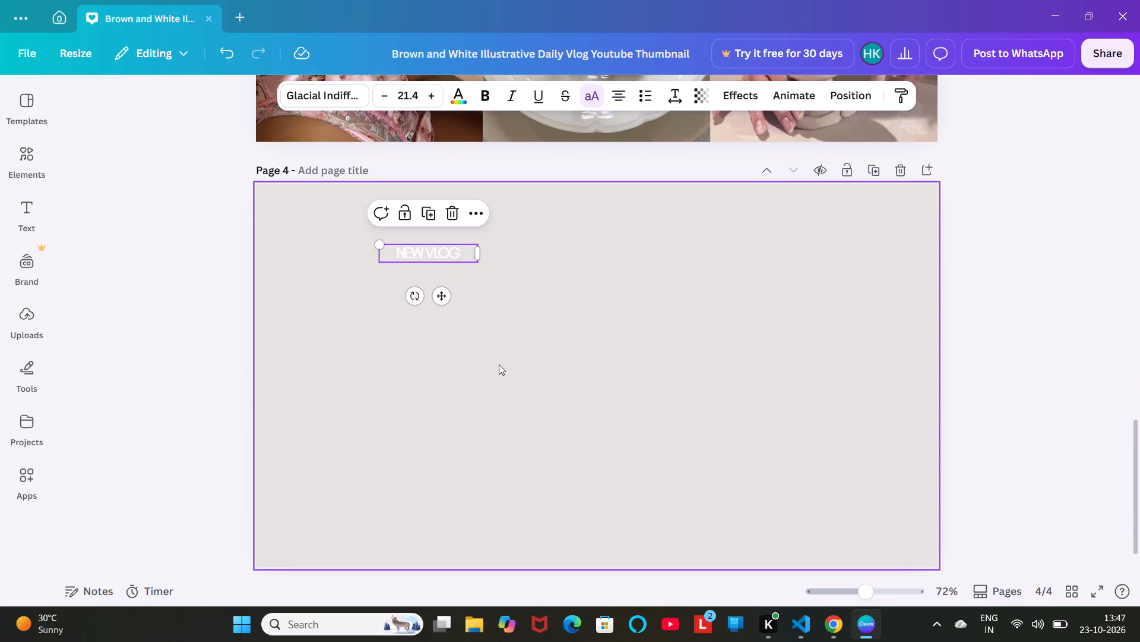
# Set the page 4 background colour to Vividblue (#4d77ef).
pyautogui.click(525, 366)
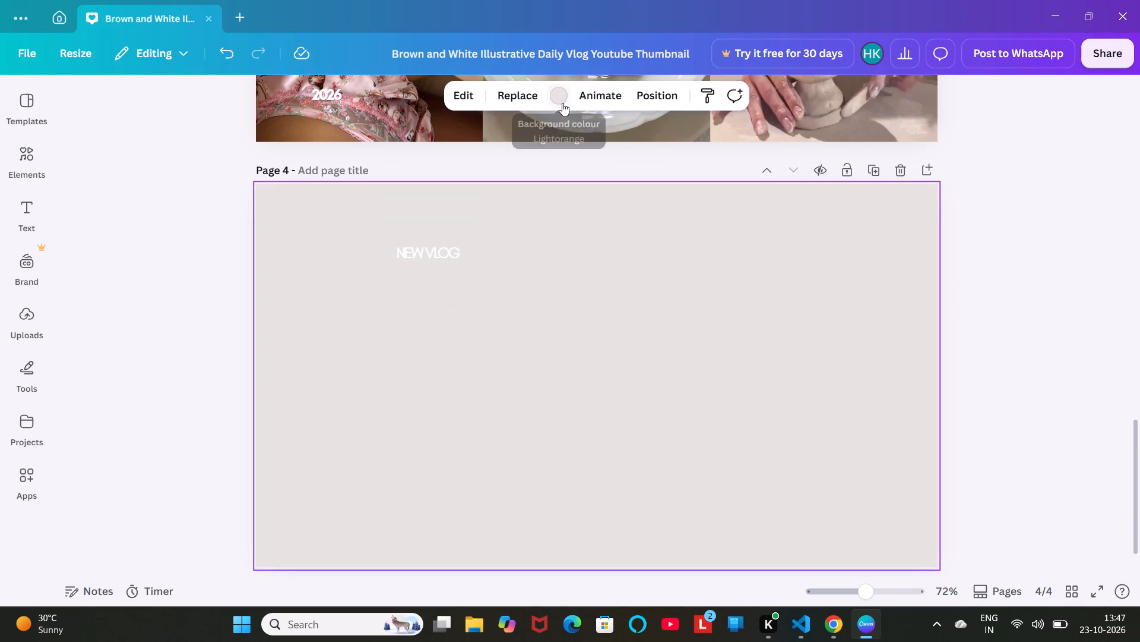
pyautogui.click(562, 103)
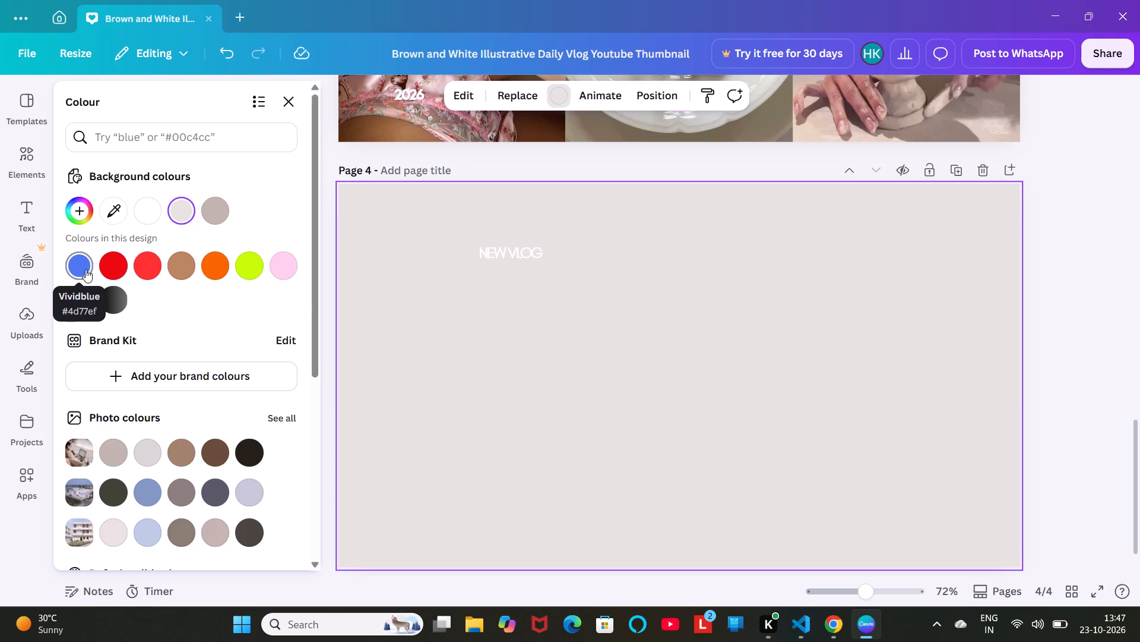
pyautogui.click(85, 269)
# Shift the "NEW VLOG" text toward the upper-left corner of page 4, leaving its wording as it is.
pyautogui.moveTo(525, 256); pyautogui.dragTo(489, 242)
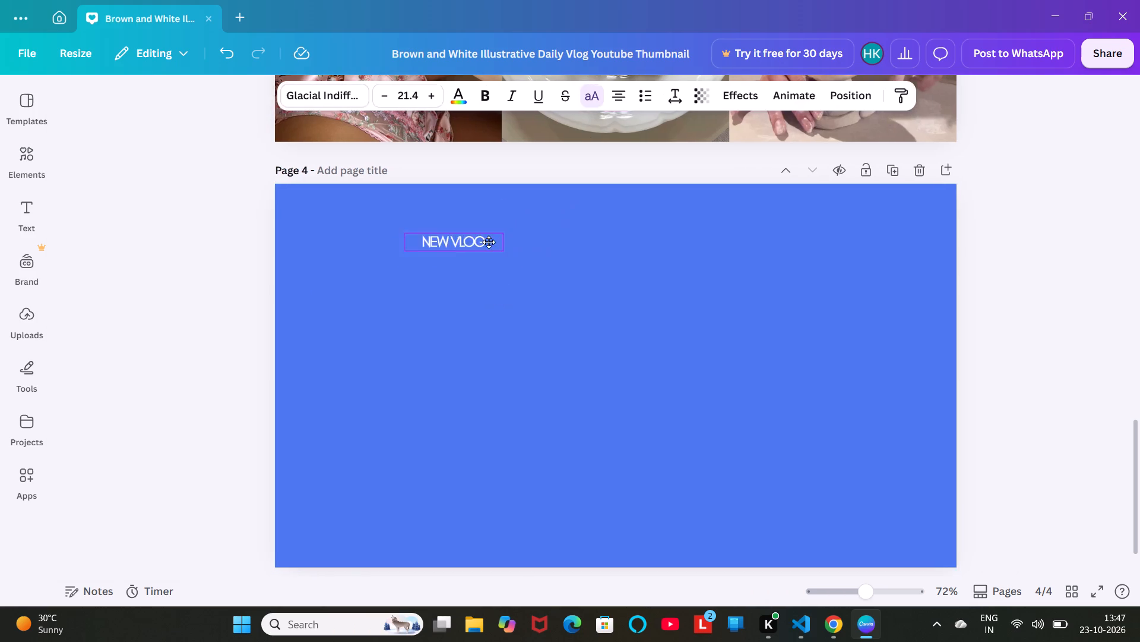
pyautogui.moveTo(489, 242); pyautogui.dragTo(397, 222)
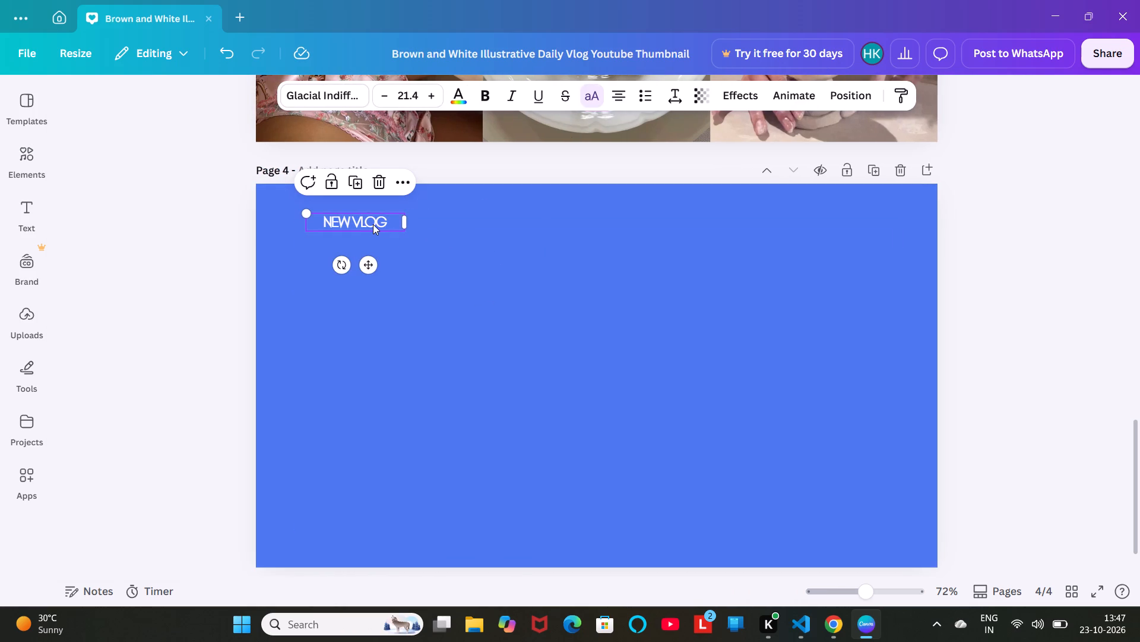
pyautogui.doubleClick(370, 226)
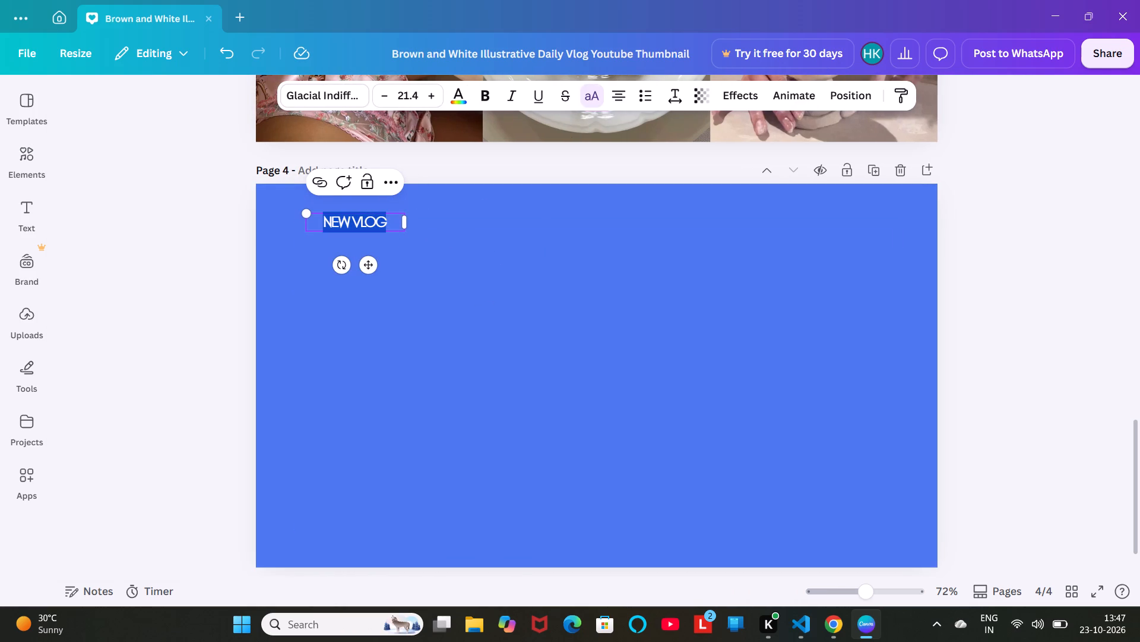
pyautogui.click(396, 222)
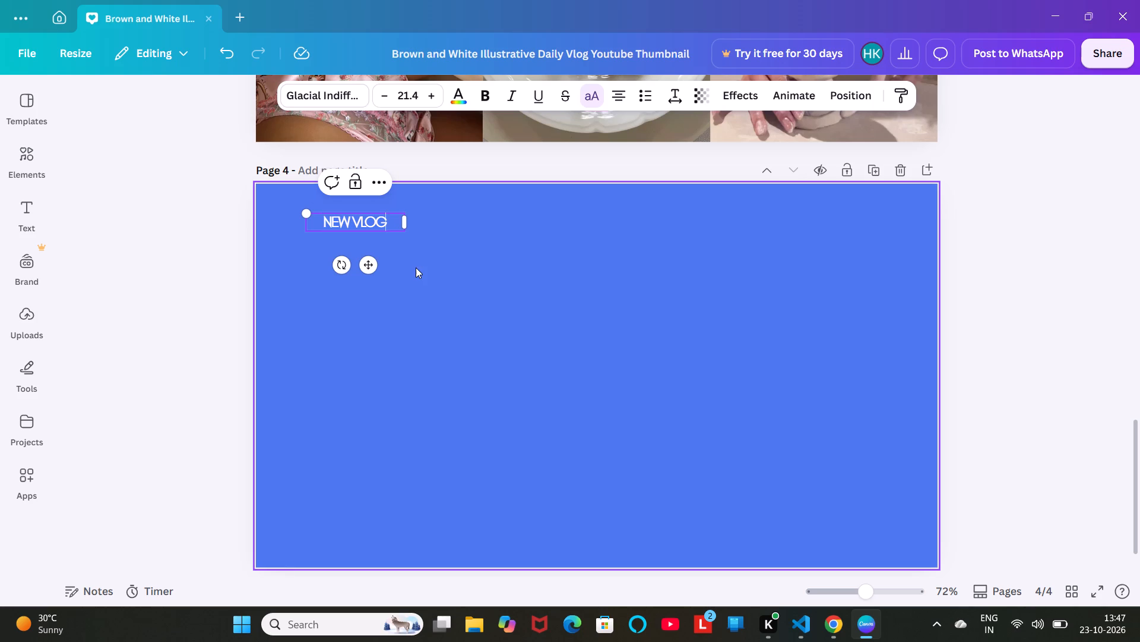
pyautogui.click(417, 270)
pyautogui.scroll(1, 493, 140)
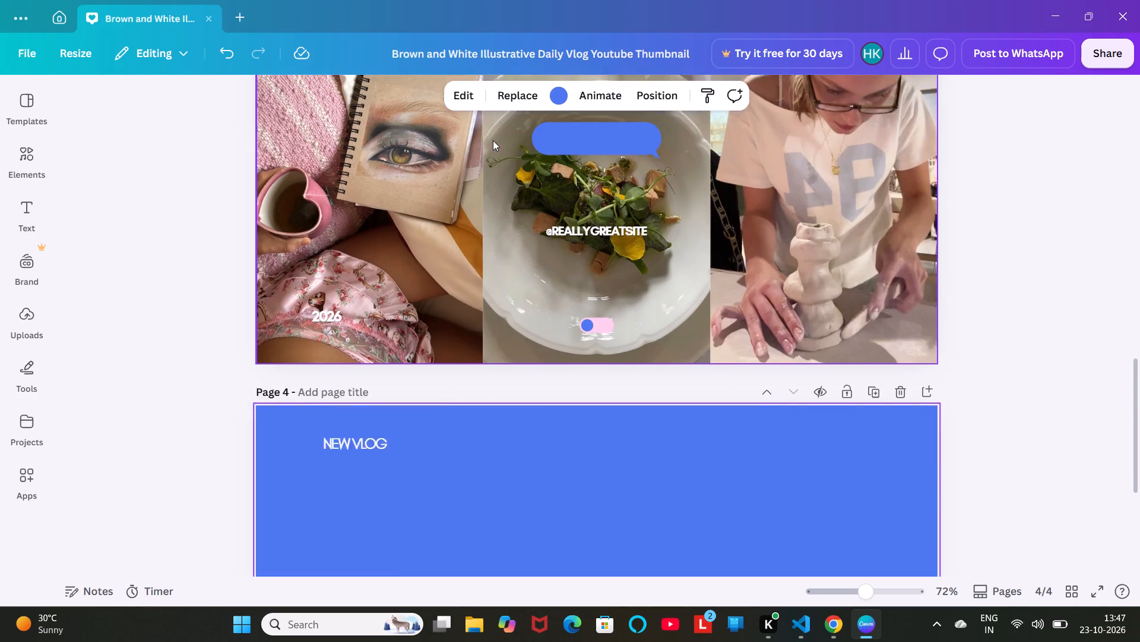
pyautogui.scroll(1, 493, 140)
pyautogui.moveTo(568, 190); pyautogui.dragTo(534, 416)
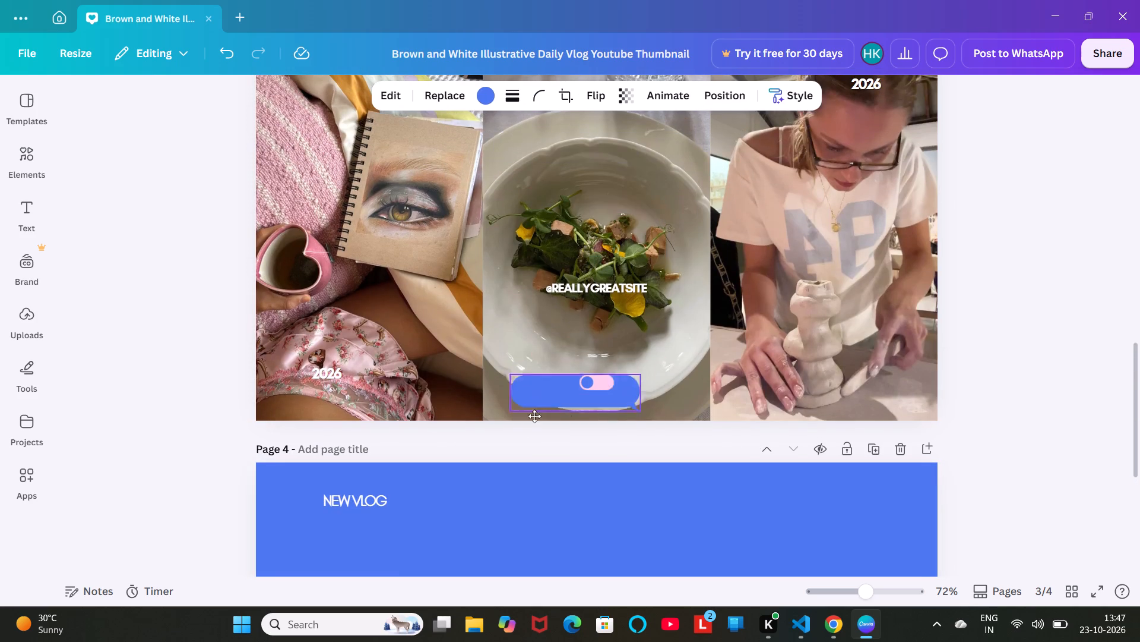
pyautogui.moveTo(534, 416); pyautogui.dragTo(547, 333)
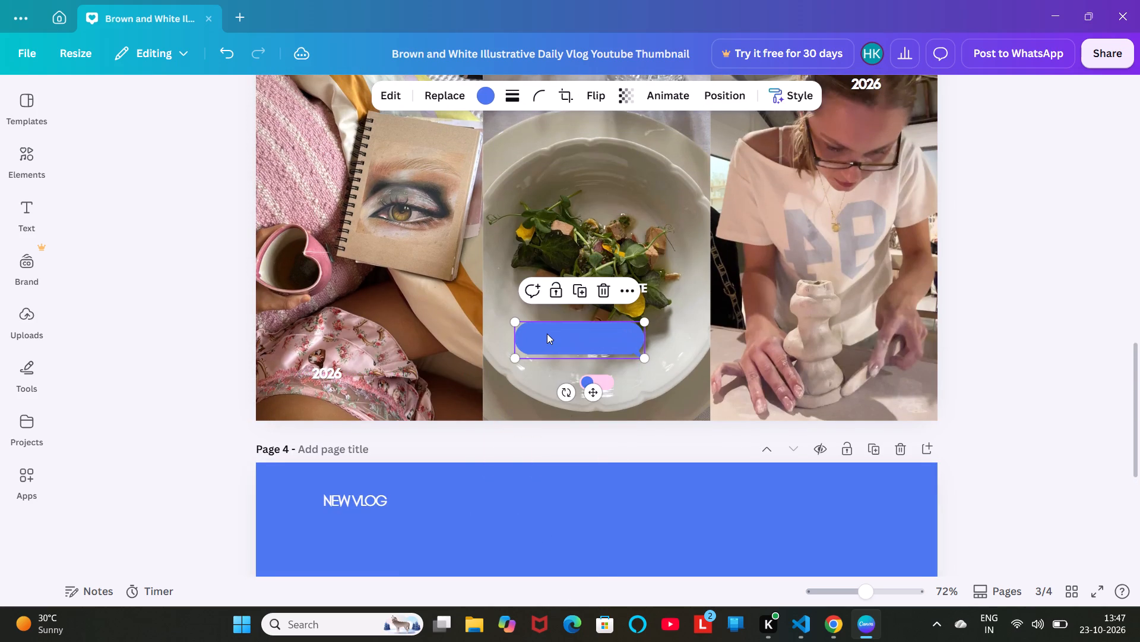
# Set the page 4 background to the light pink already used in the design.
pyautogui.scroll(-2, 547, 333)
pyautogui.click(539, 399)
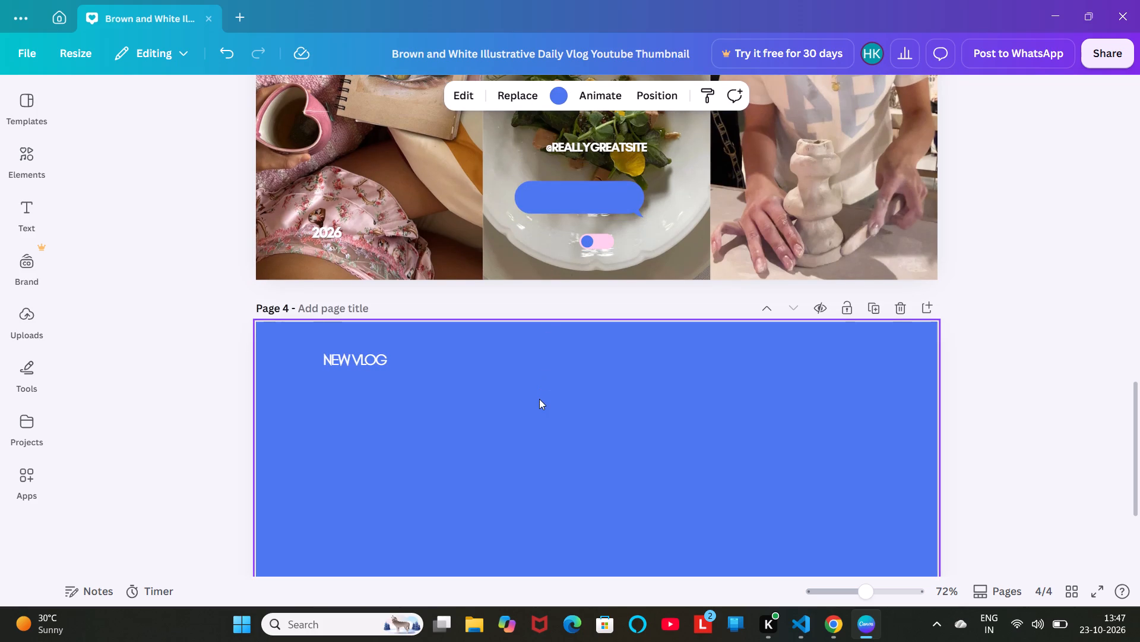
pyautogui.click(555, 92)
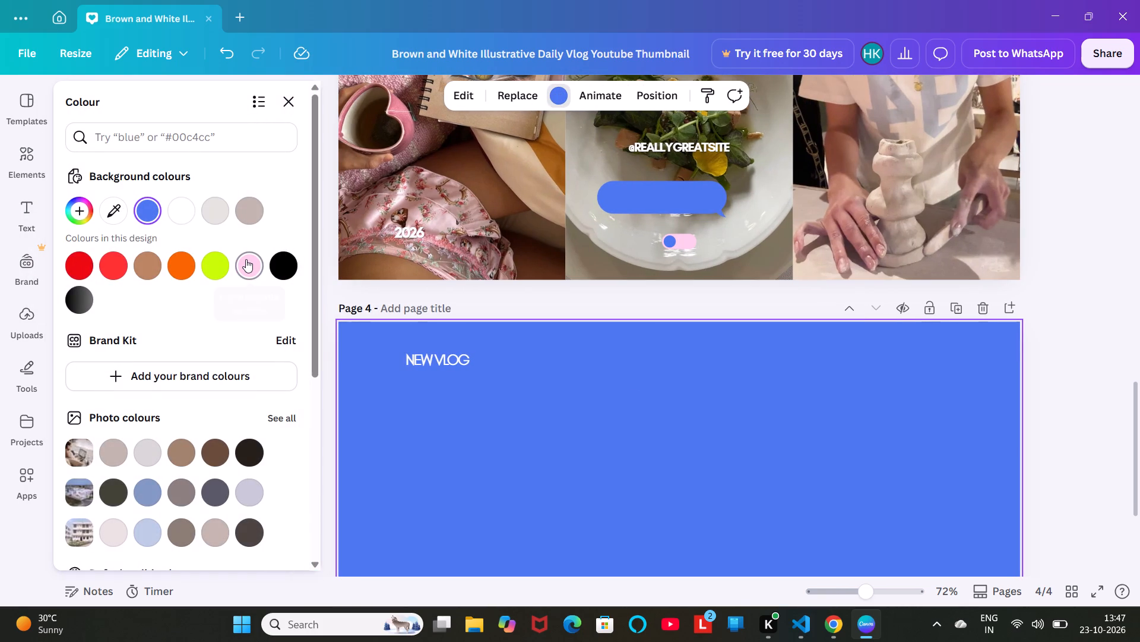
pyautogui.click(246, 259)
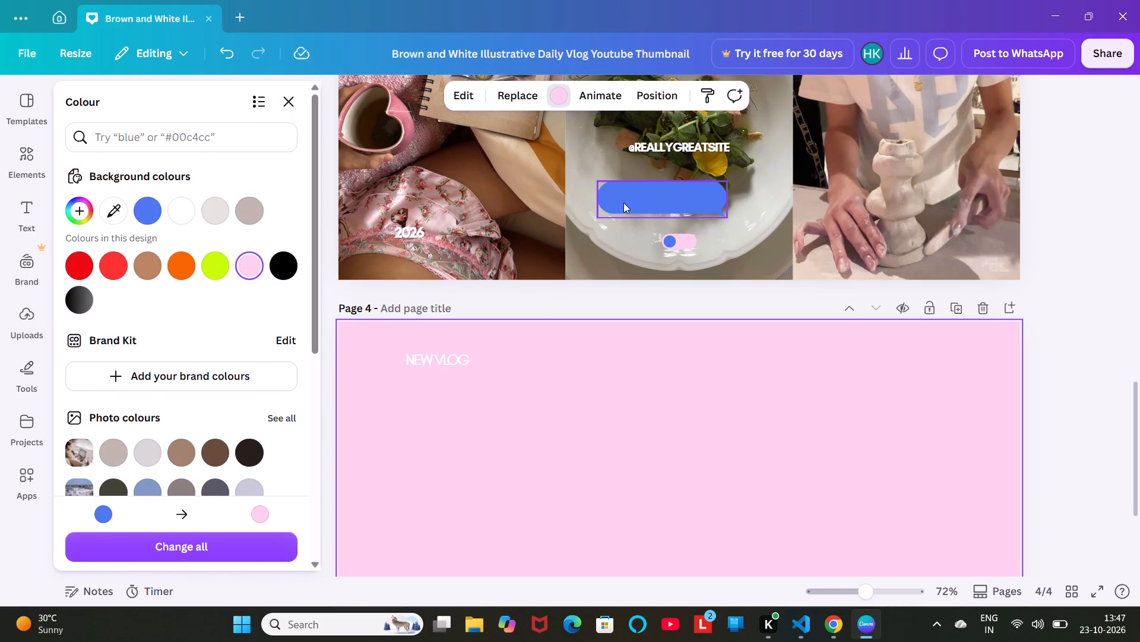
# Move the blue speech bubble from page 3 to page 4's upper-left area and centre the "NEW VLOG" text over it.
pyautogui.moveTo(623, 203); pyautogui.dragTo(386, 388)
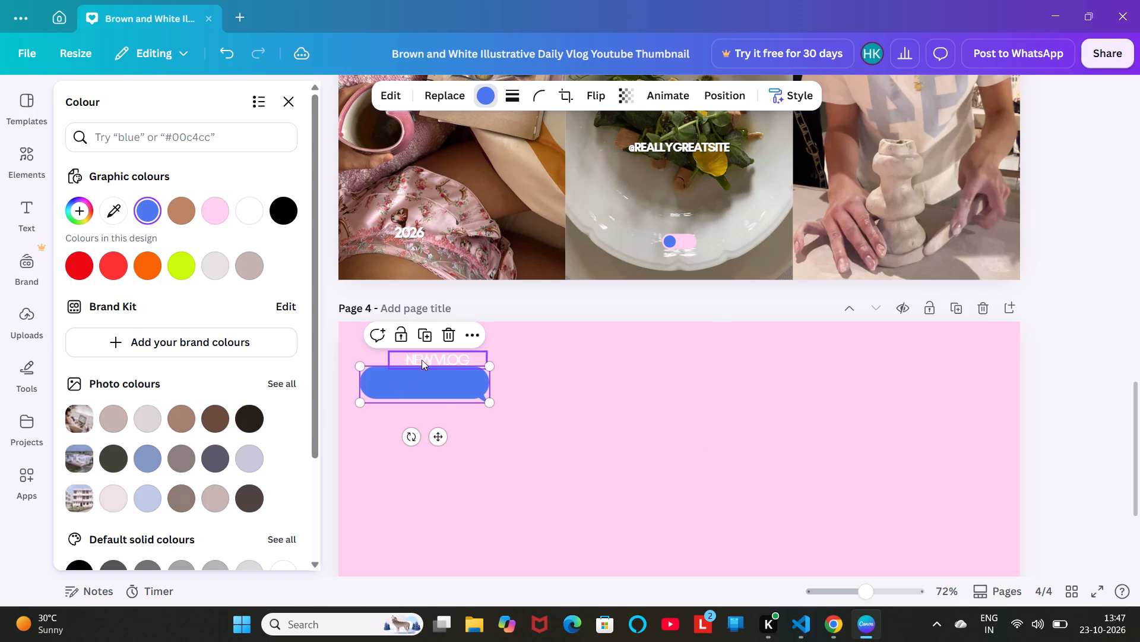
pyautogui.moveTo(433, 351); pyautogui.dragTo(358, 373)
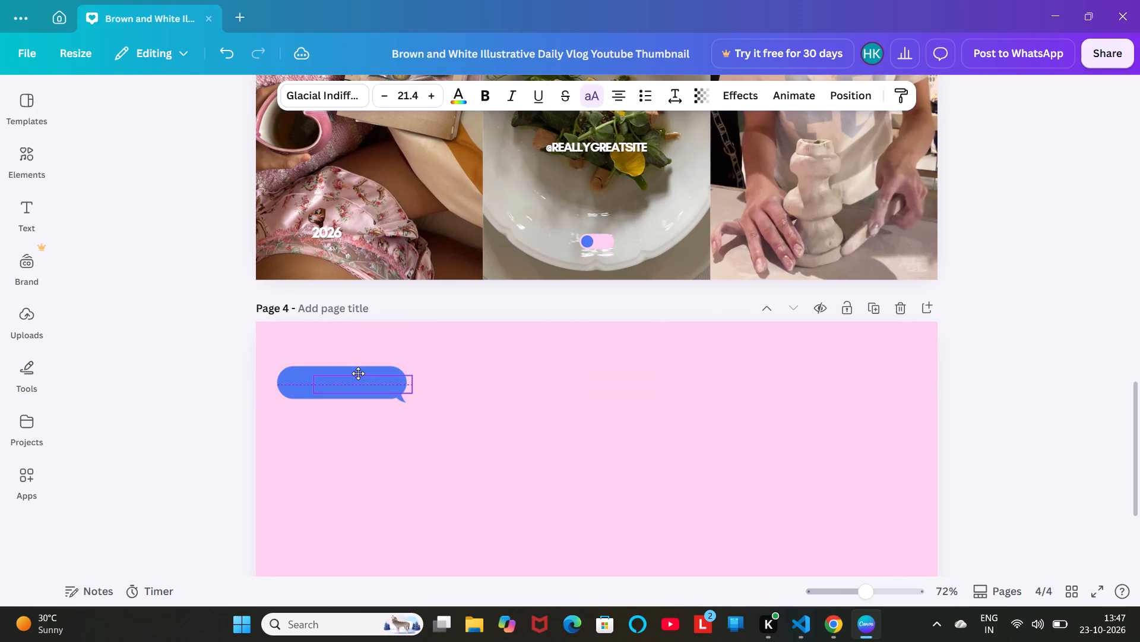
pyautogui.moveTo(358, 373); pyautogui.dragTo(343, 374)
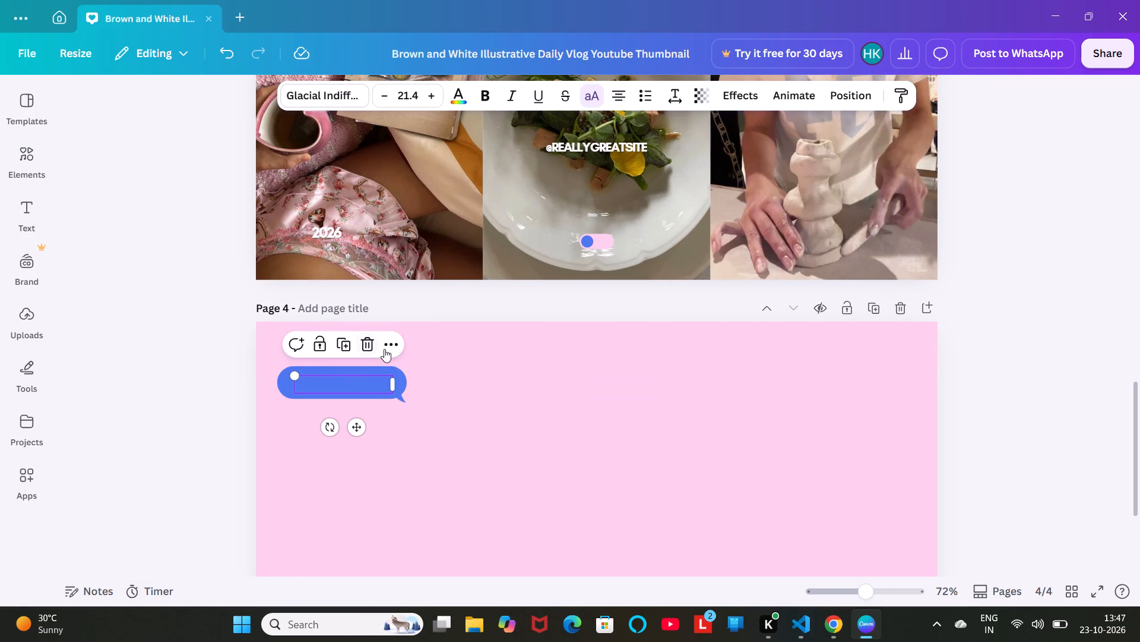
# Bring the "NEW VLOG" text to the front, above the blue speech bubble on page 4.
pyautogui.click(388, 347)
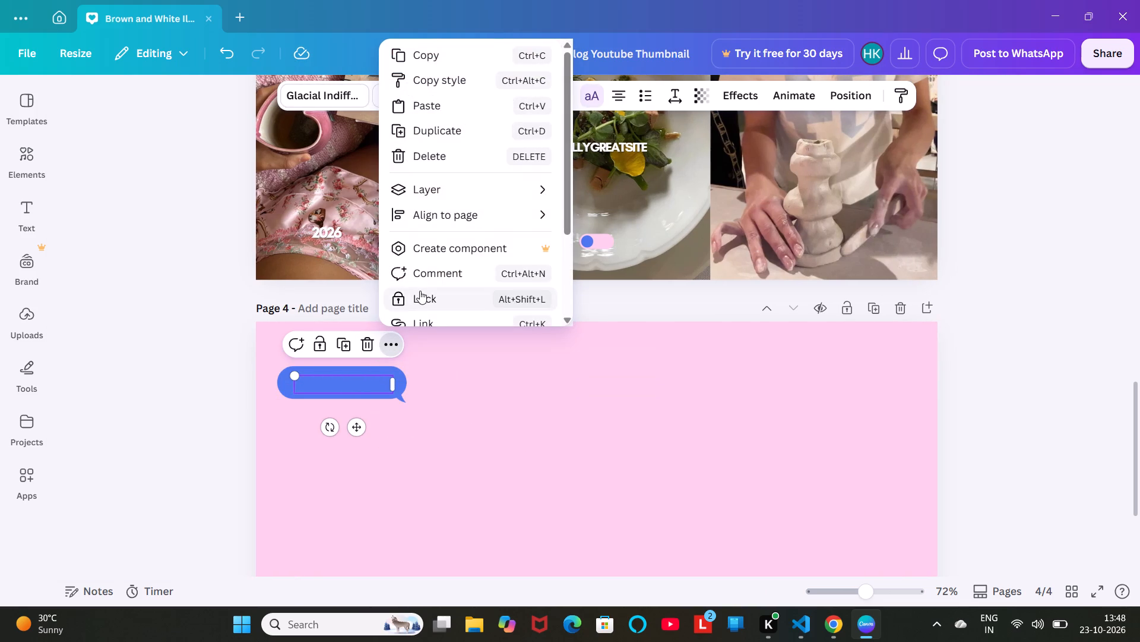
pyautogui.click(476, 210)
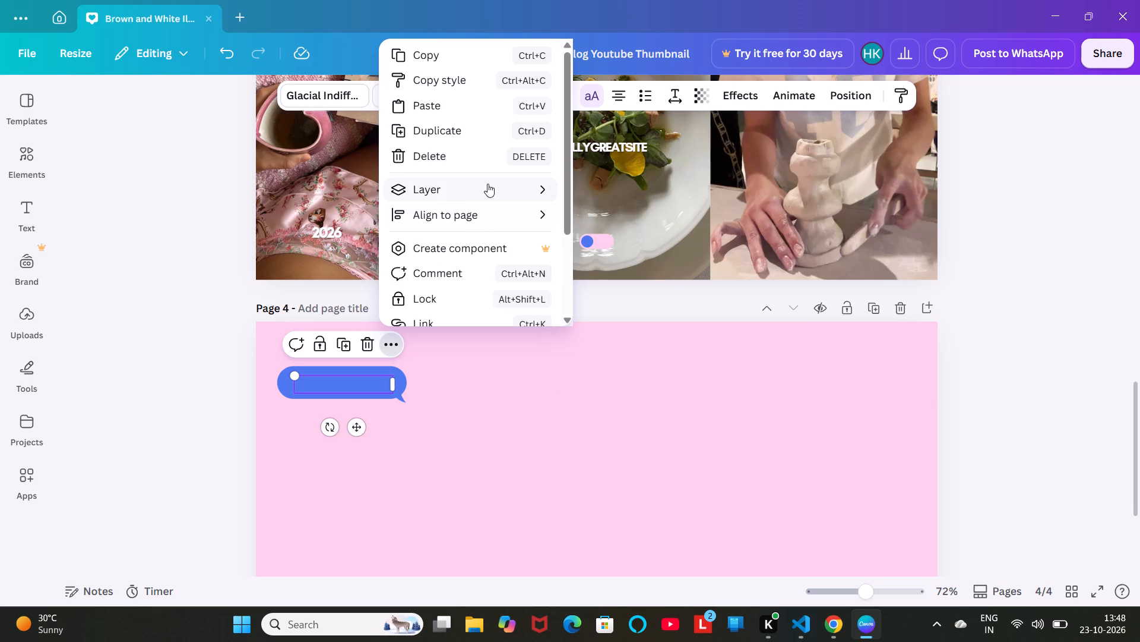
pyautogui.click(487, 184)
pyautogui.click(597, 190)
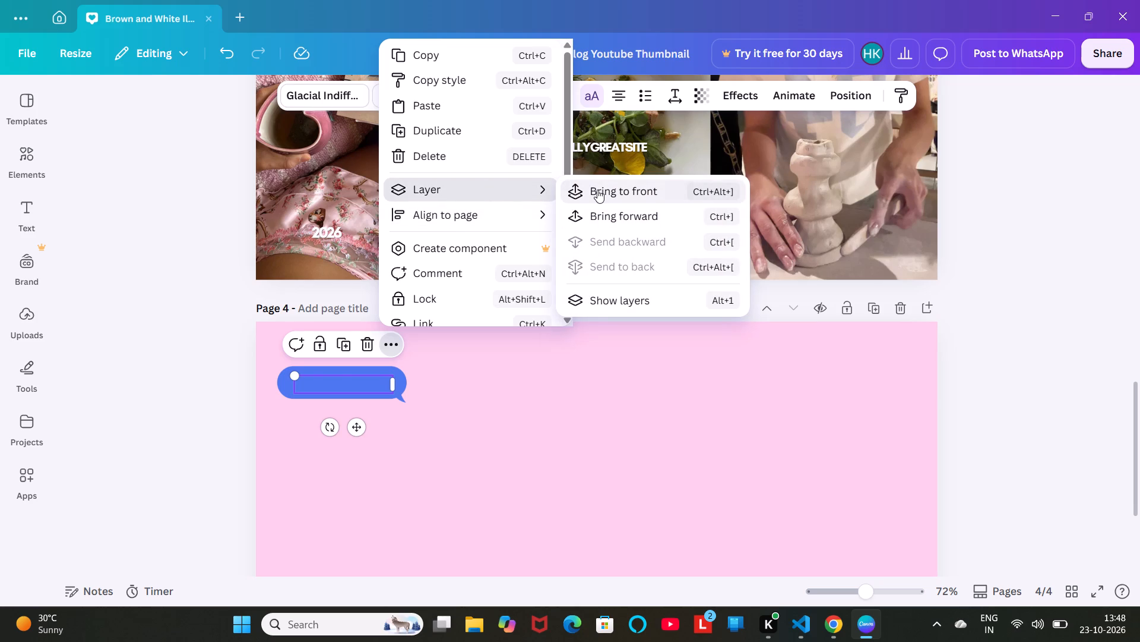
pyautogui.click(566, 437)
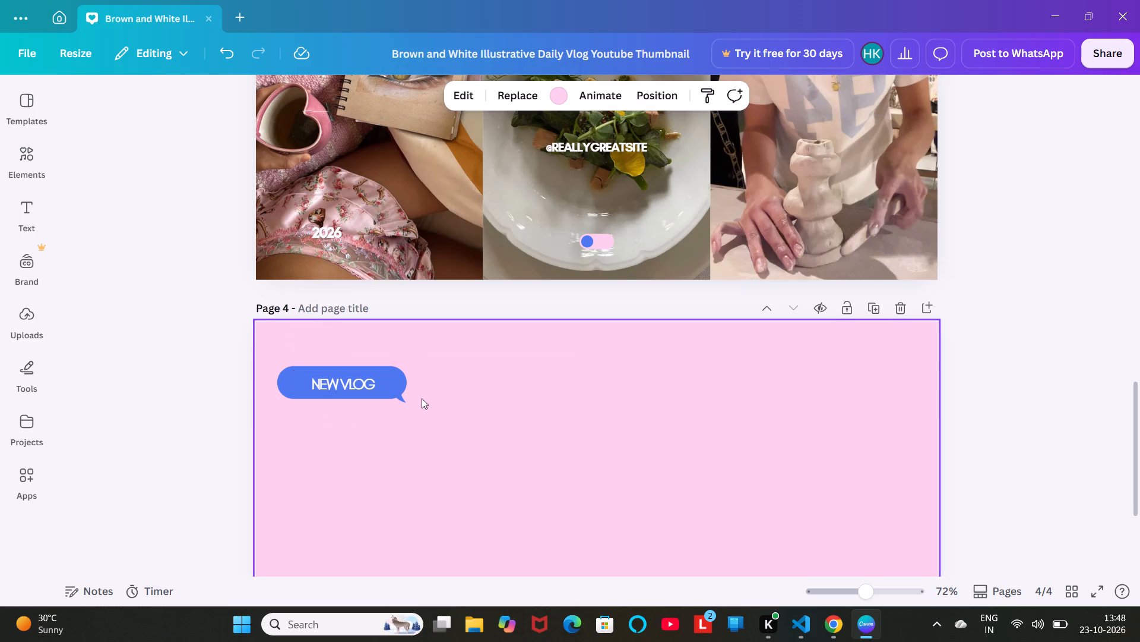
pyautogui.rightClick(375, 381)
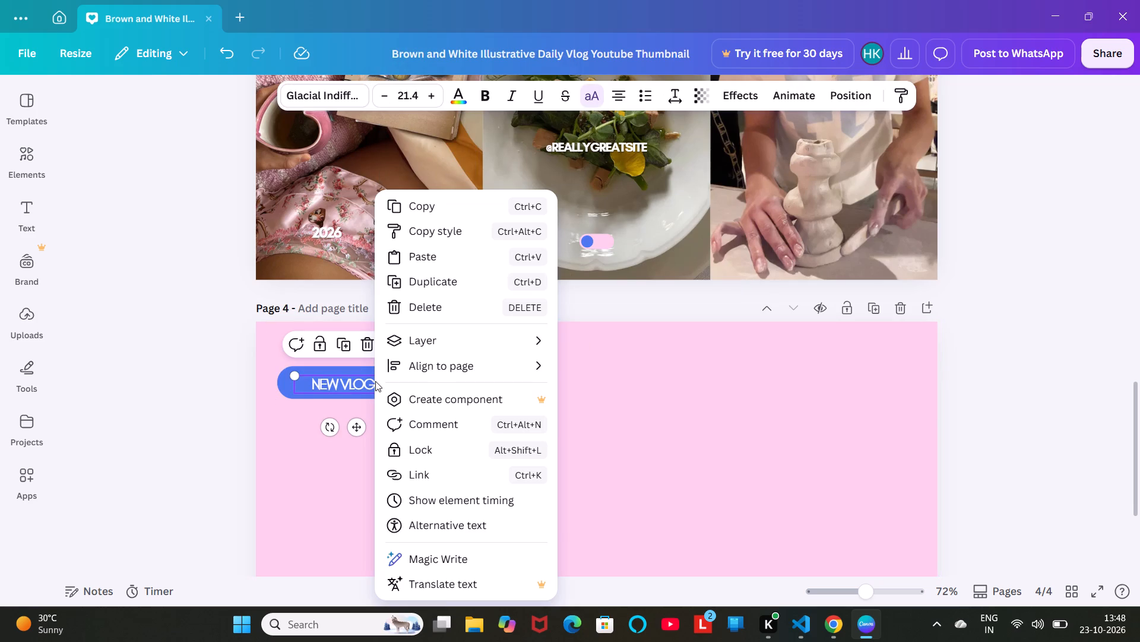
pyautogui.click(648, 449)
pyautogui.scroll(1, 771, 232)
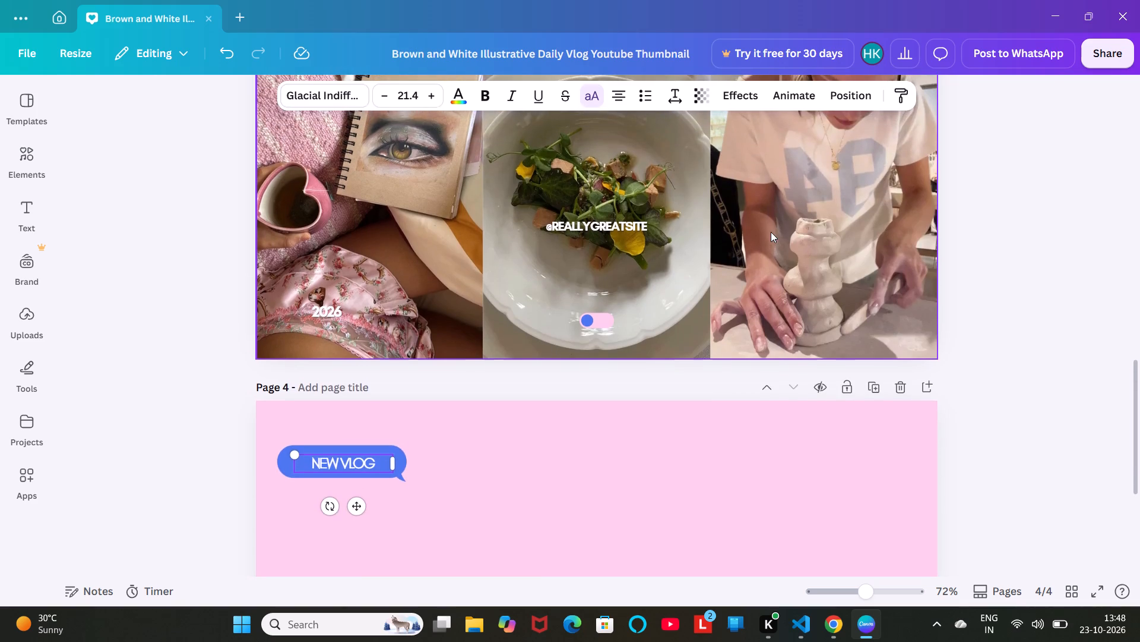
# Move the pink "a week in my life" text on page 2 to the bottom, beside the Subscribe and bell graphics.
pyautogui.scroll(2, 771, 232)
pyautogui.moveTo(816, 245); pyautogui.dragTo(746, 269)
pyautogui.moveTo(746, 269); pyautogui.dragTo(856, 317)
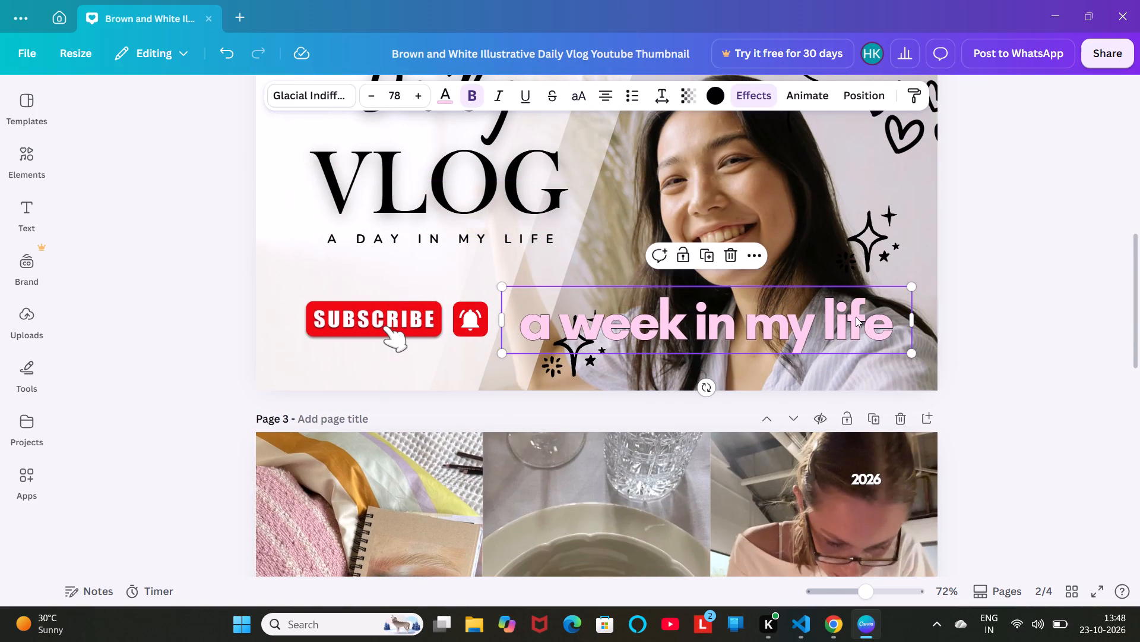
# Move the handwritten "Daily" text from page 2 onto the upper middle of page 3.
pyautogui.scroll(1, 632, 253)
pyautogui.moveTo(466, 191); pyautogui.dragTo(527, 326)
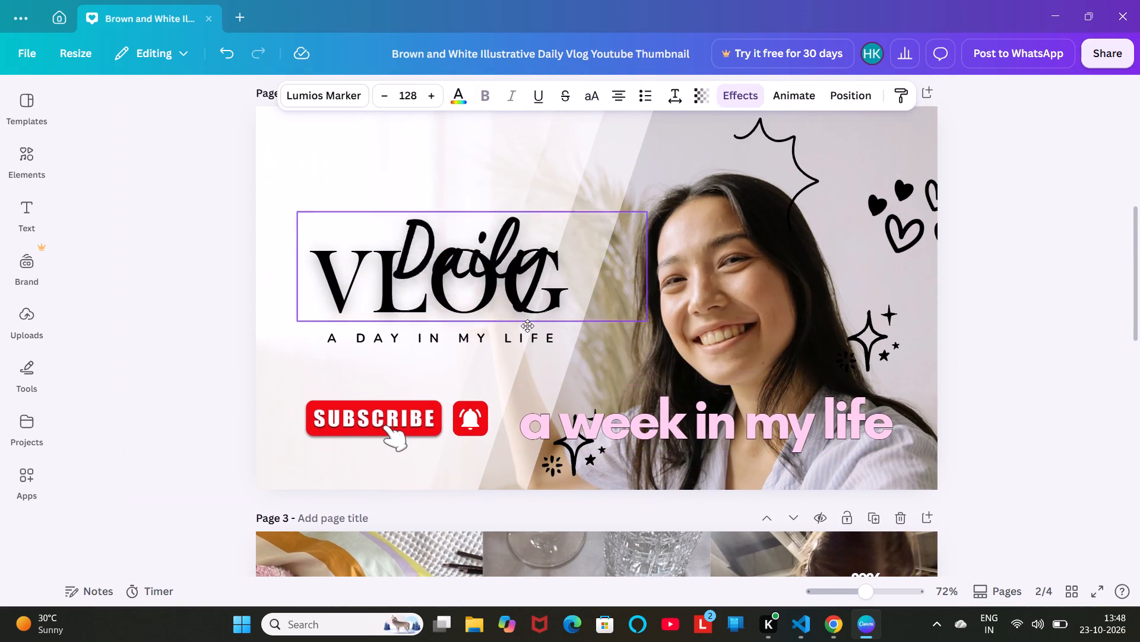
pyautogui.moveTo(527, 326); pyautogui.dragTo(599, 640)
pyautogui.scroll(1, 572, 417)
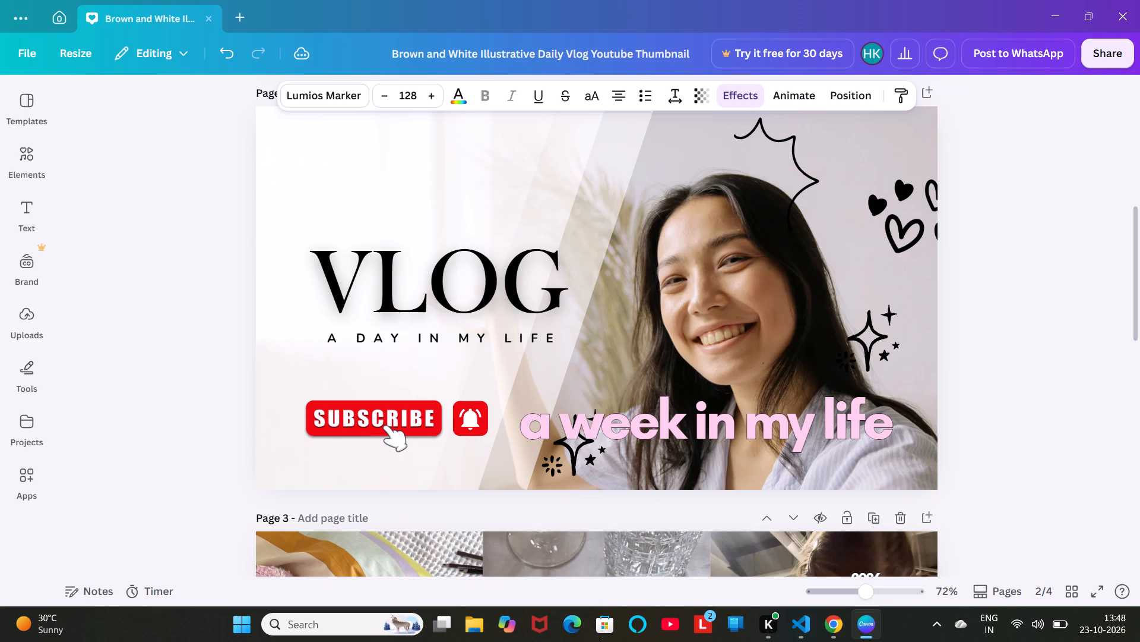
pyautogui.scroll(-2, 604, 553)
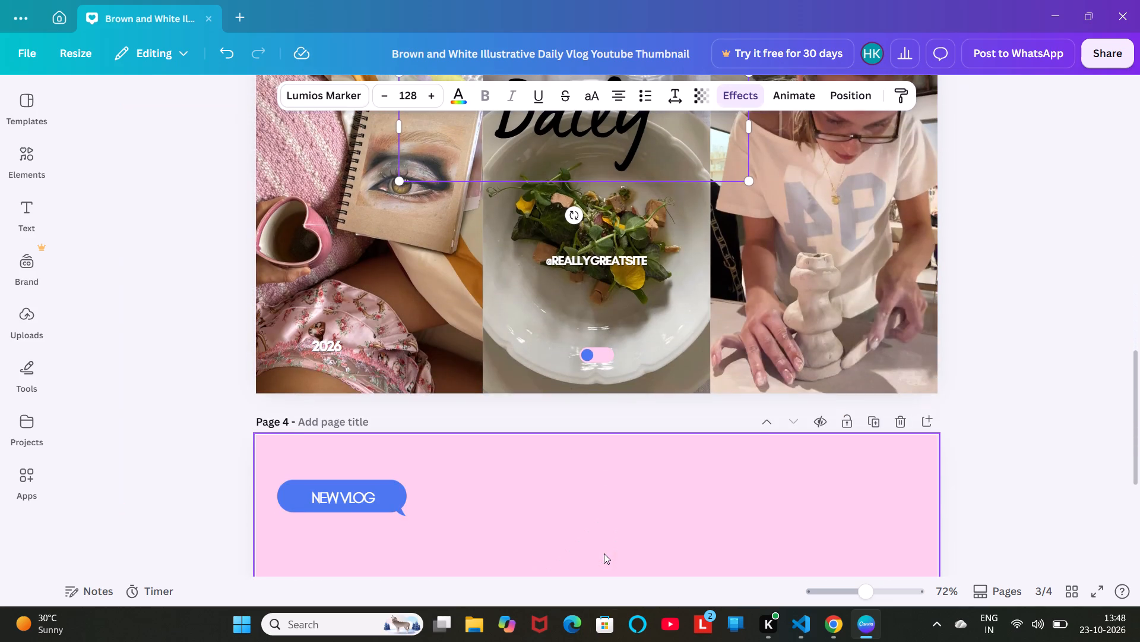
# Copy the "Daily" text from page 3 and paste it onto page 4.
pyautogui.scroll(-1, 604, 553)
pyautogui.rightClick(630, 157)
pyautogui.scroll(1, 630, 157)
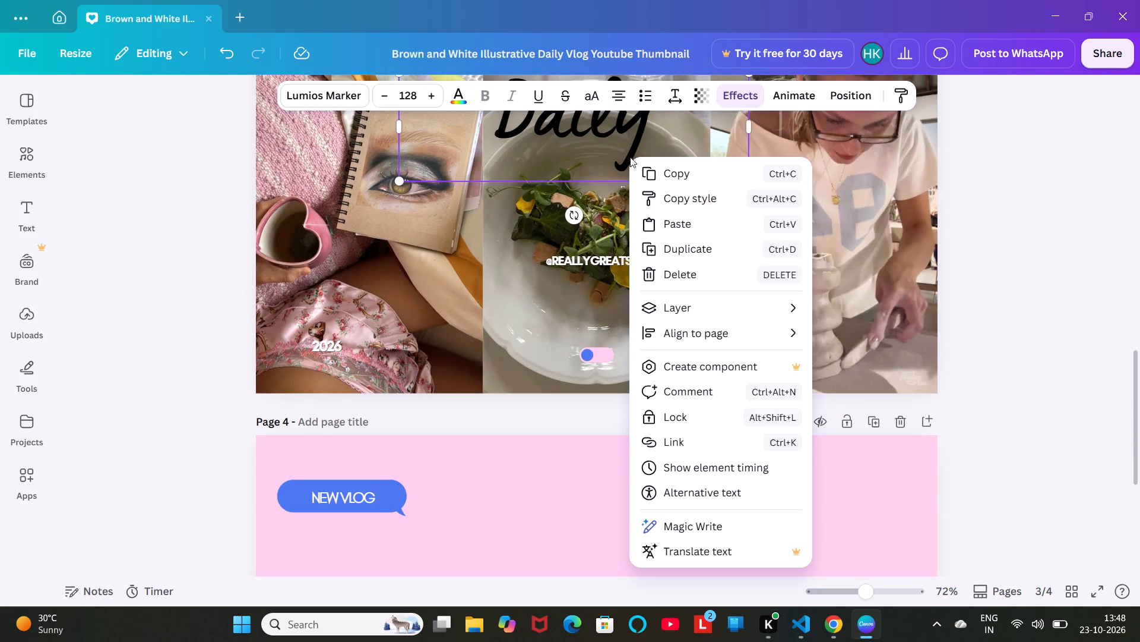
pyautogui.scroll(1, 630, 157)
pyautogui.rightClick(582, 131)
pyautogui.scroll(1, 582, 131)
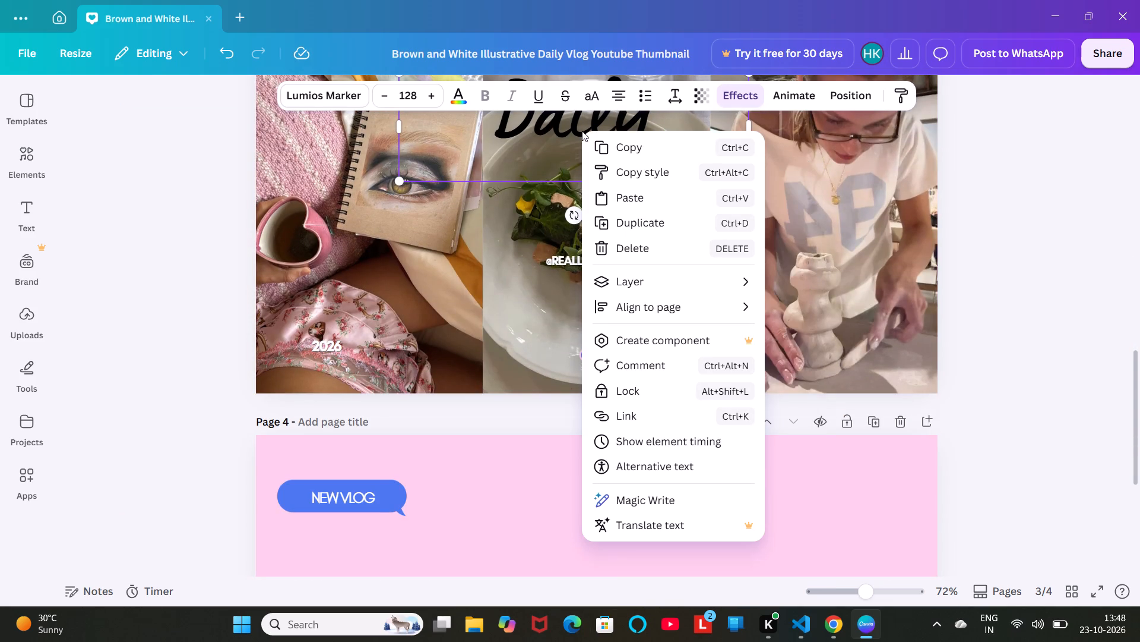
pyautogui.scroll(1, 582, 131)
pyautogui.moveTo(499, 150); pyautogui.dragTo(727, 176)
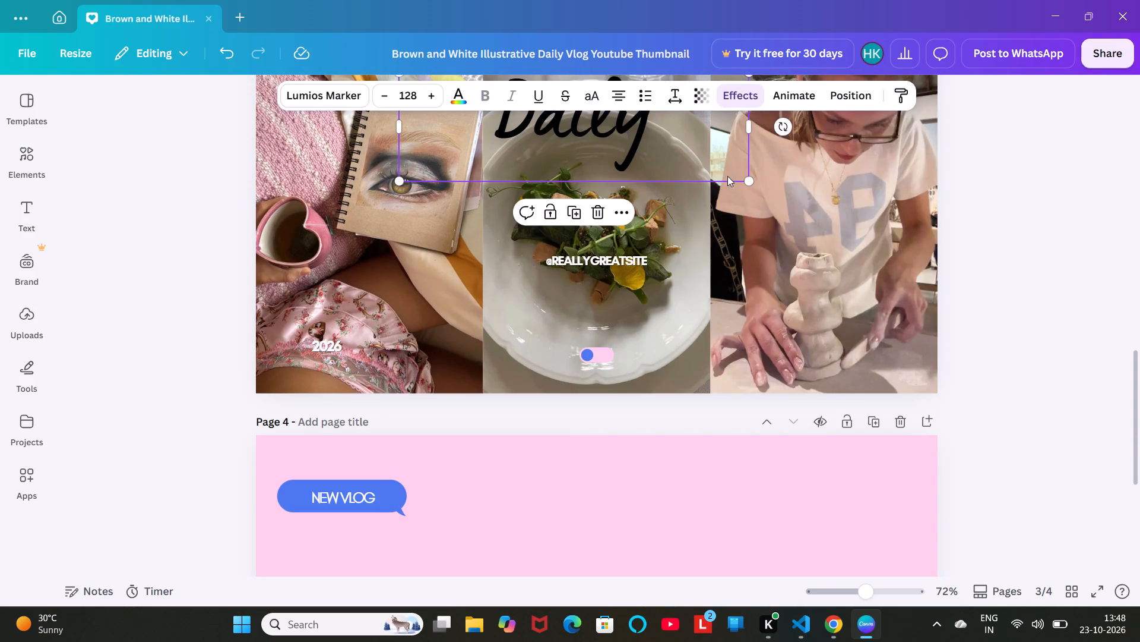
pyautogui.moveTo(727, 176); pyautogui.dragTo(718, 162)
pyautogui.rightClick(708, 151)
pyautogui.scroll(1, 708, 151)
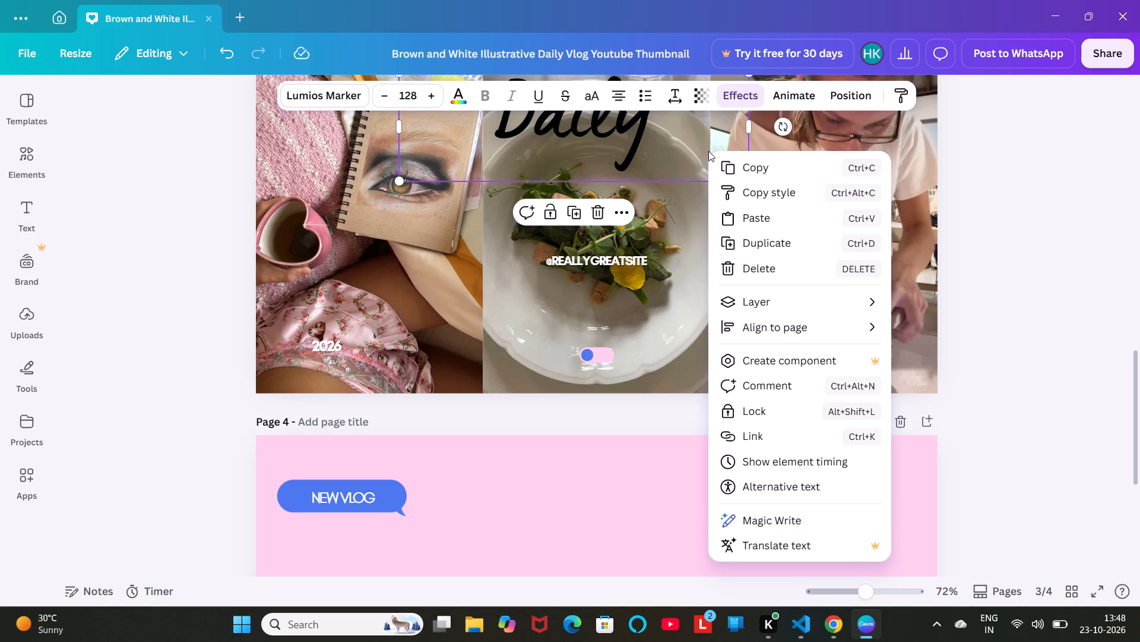
pyautogui.click(724, 158)
pyautogui.scroll(-2, 600, 414)
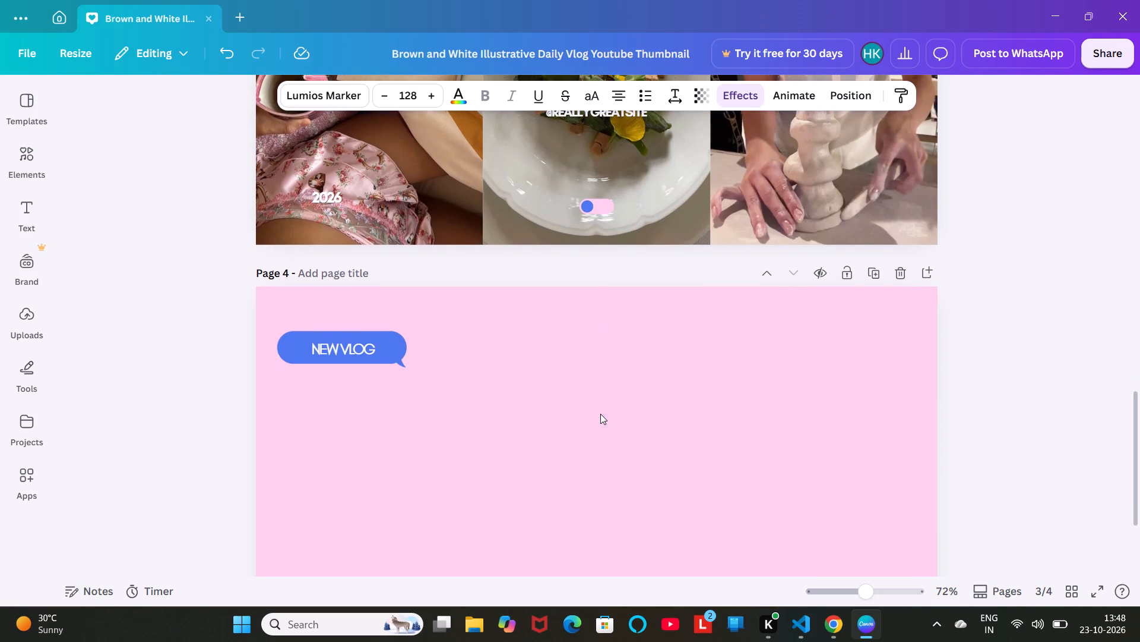
pyautogui.click(544, 432)
pyautogui.hotkey('ctrl', 'v')
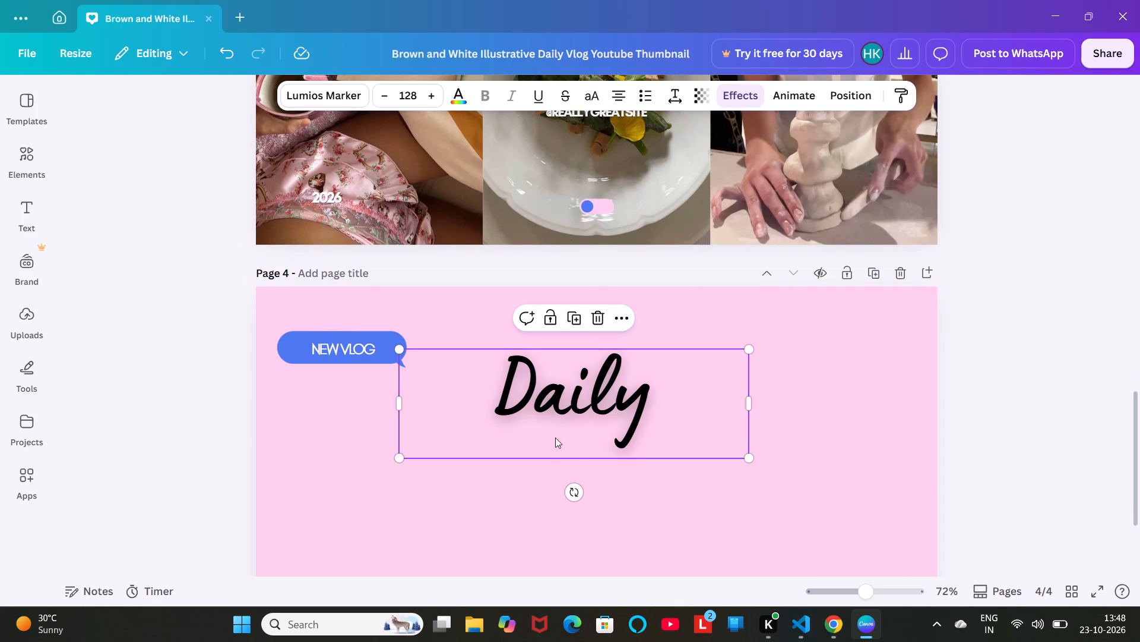
# Position the "Daily" text on page 4 directly below the "NEW VLOG" speech bubble.
pyautogui.click(703, 394)
pyautogui.hscroll(-1, 703, 394)
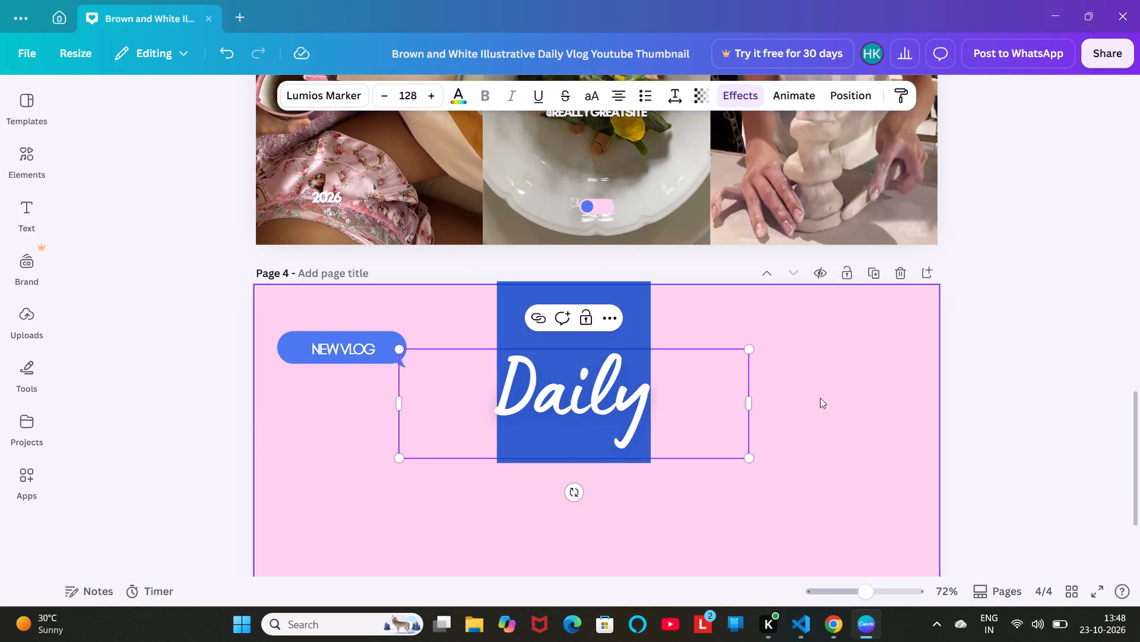
pyautogui.click(828, 399)
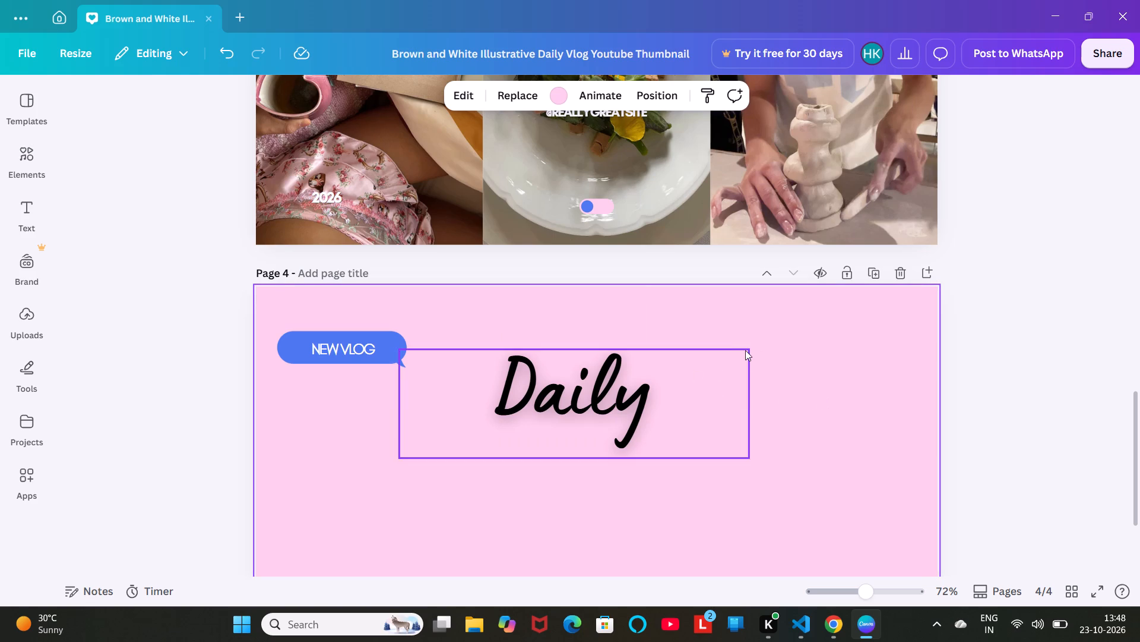
pyautogui.moveTo(747, 350); pyautogui.dragTo(524, 370)
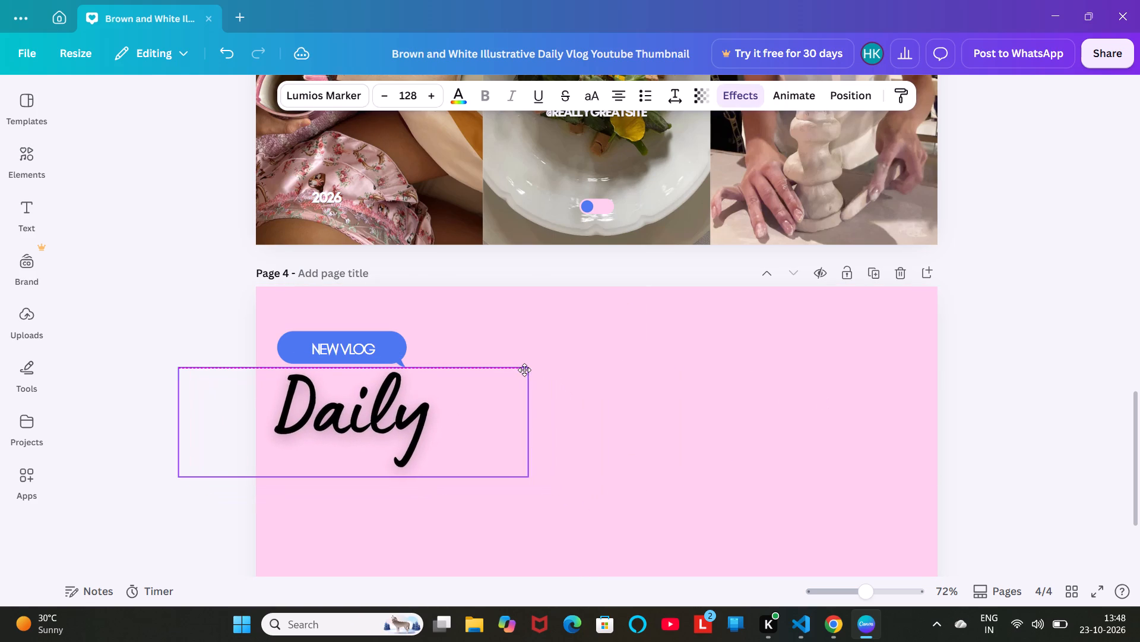
pyautogui.moveTo(524, 370); pyautogui.dragTo(520, 369)
# Delete the "Daily" text from page 3.
pyautogui.scroll(2, 616, 199)
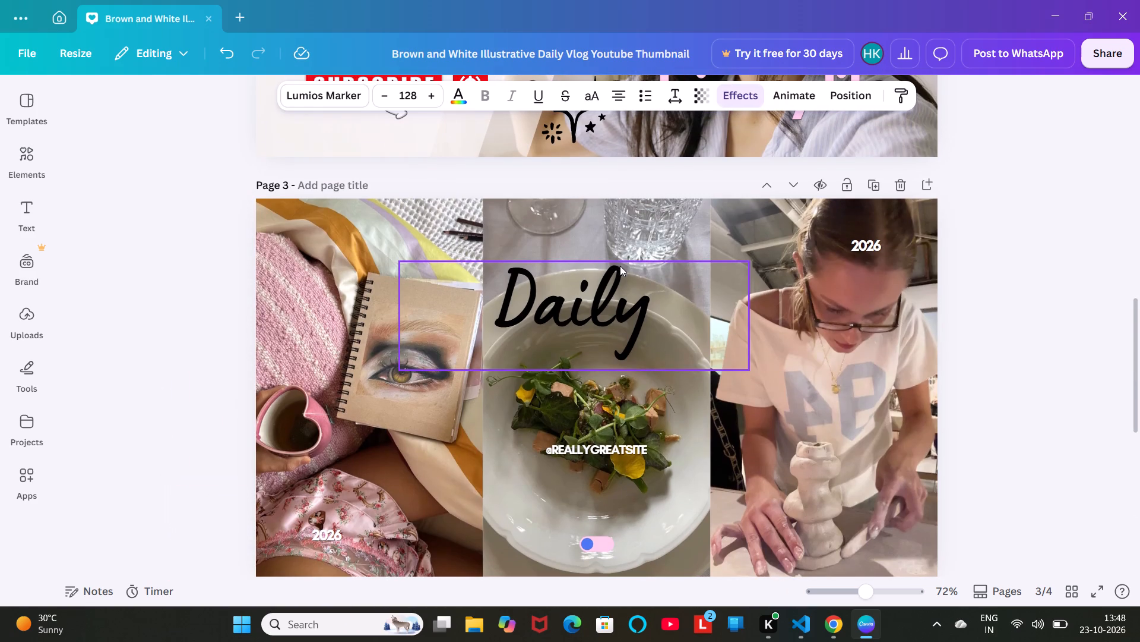
pyautogui.click(746, 260)
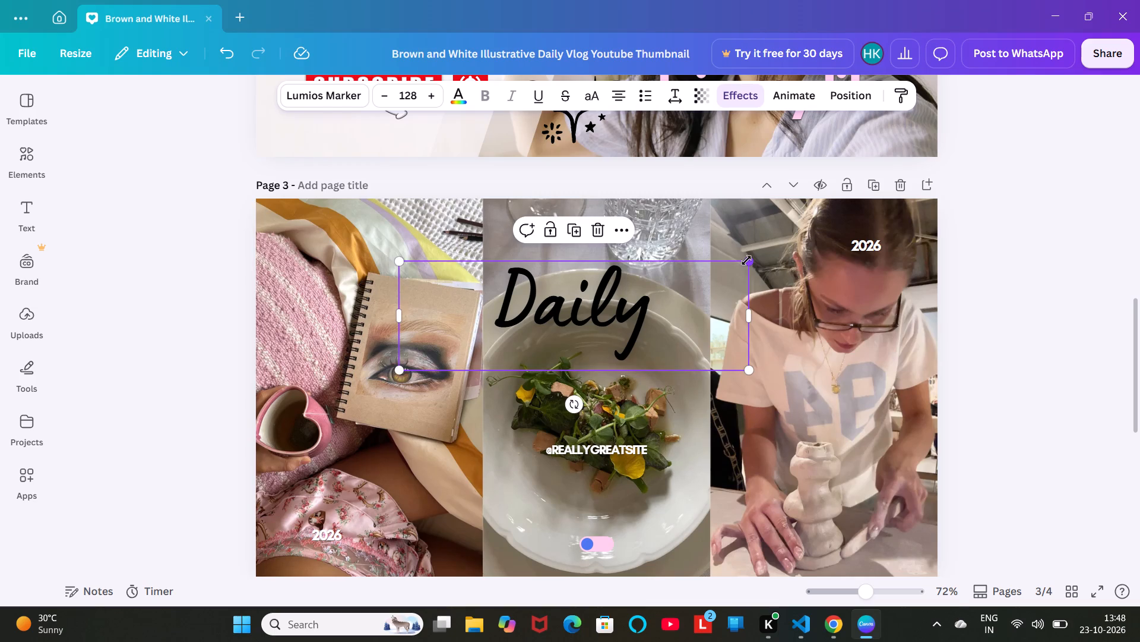
pyautogui.click(595, 231)
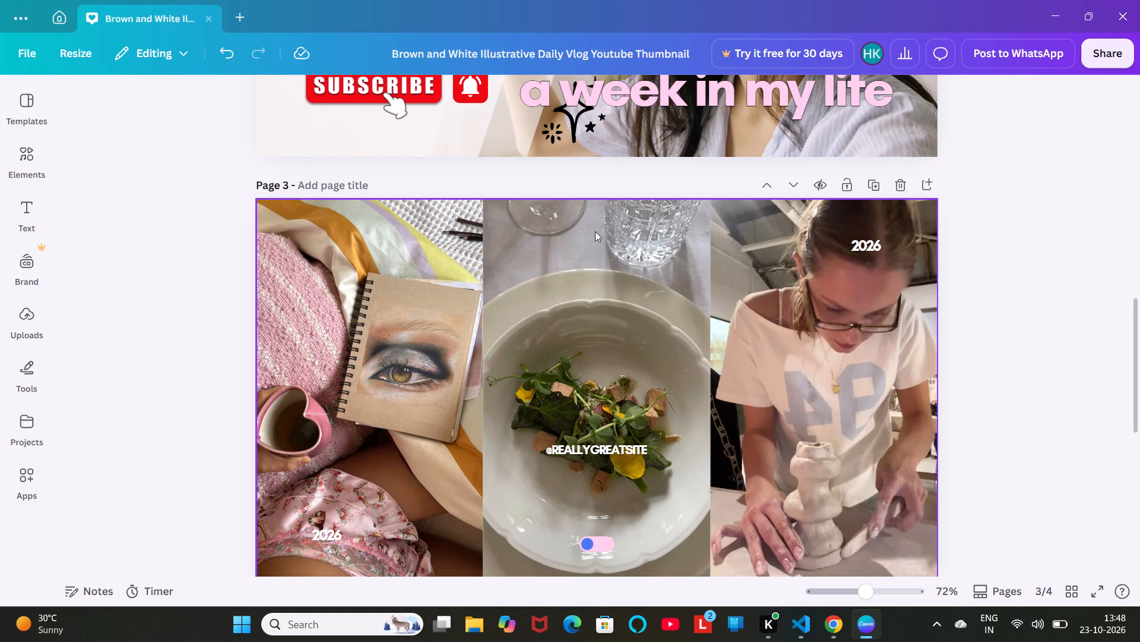
# Move the "VLOG" title on page 2 down and to the right, over the "A DAY IN MY LIFE" line.
pyautogui.scroll(3, 595, 231)
pyautogui.moveTo(519, 204); pyautogui.dragTo(548, 336)
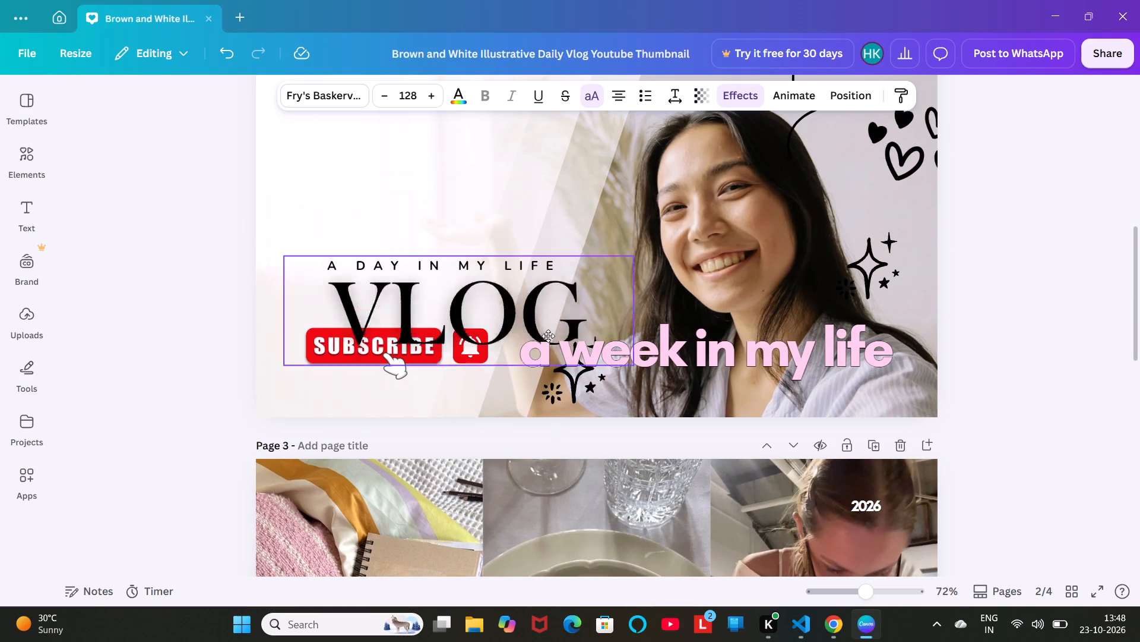
pyautogui.moveTo(548, 336); pyautogui.dragTo(578, 243)
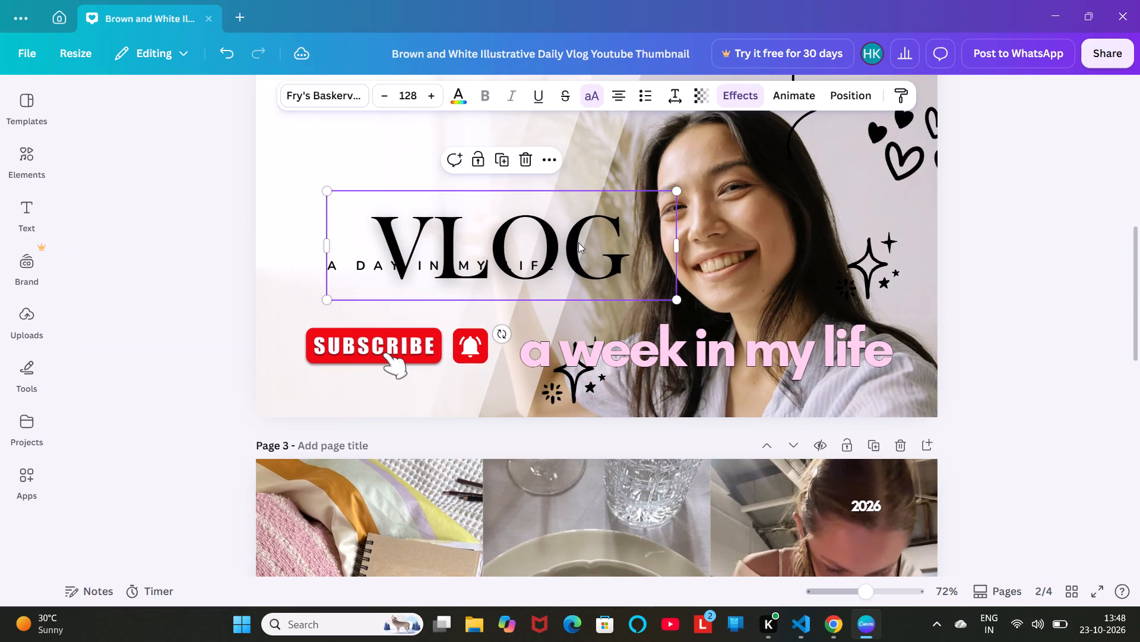
# Copy the "VLOG" title from page 2 to page 4, shrink it to size 64.4 and place it right of "Daily".
pyautogui.hotkey('ctrl', 'c')
pyautogui.scroll(-3, 641, 372)
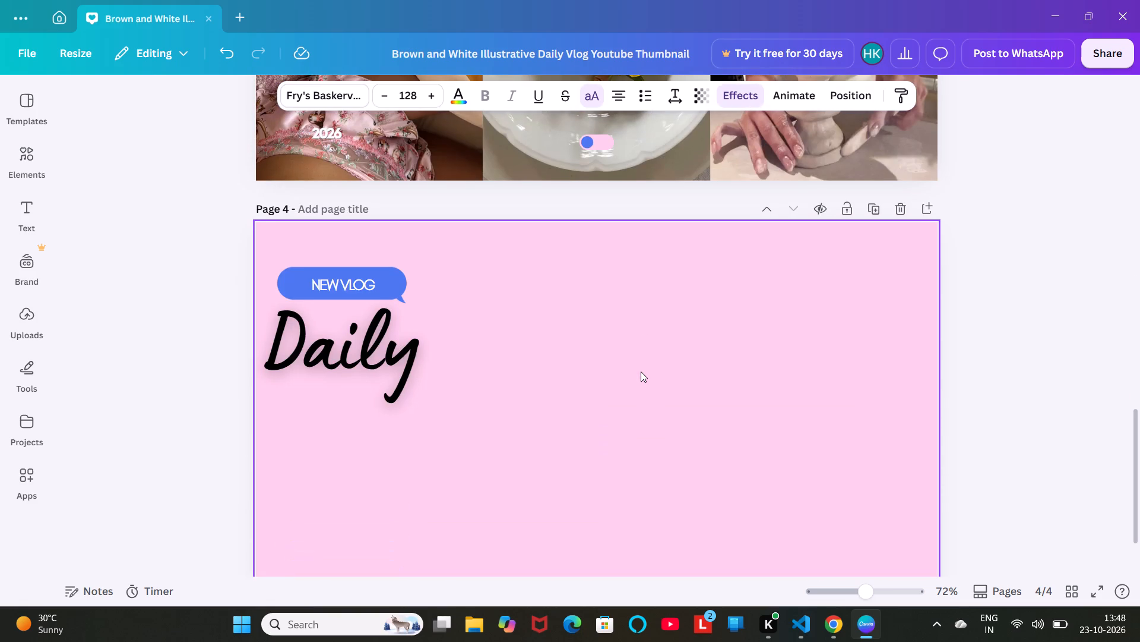
pyautogui.click(418, 419)
pyautogui.hotkey('ctrl', 'v')
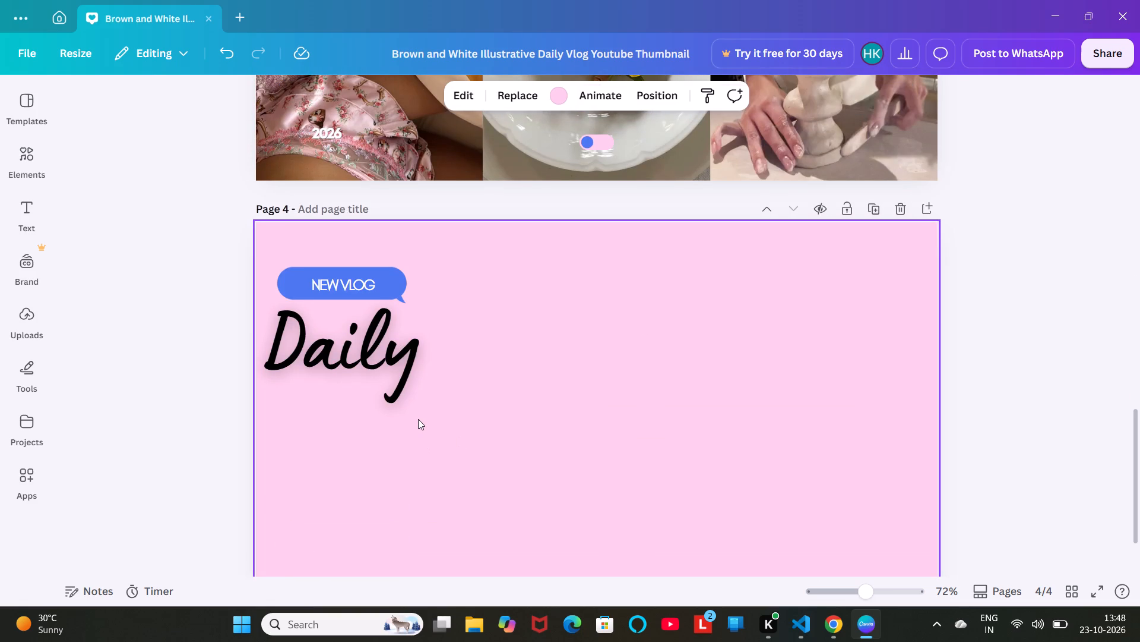
pyautogui.moveTo(679, 376); pyautogui.dragTo(495, 396)
pyautogui.moveTo(423, 454); pyautogui.dragTo(350, 389)
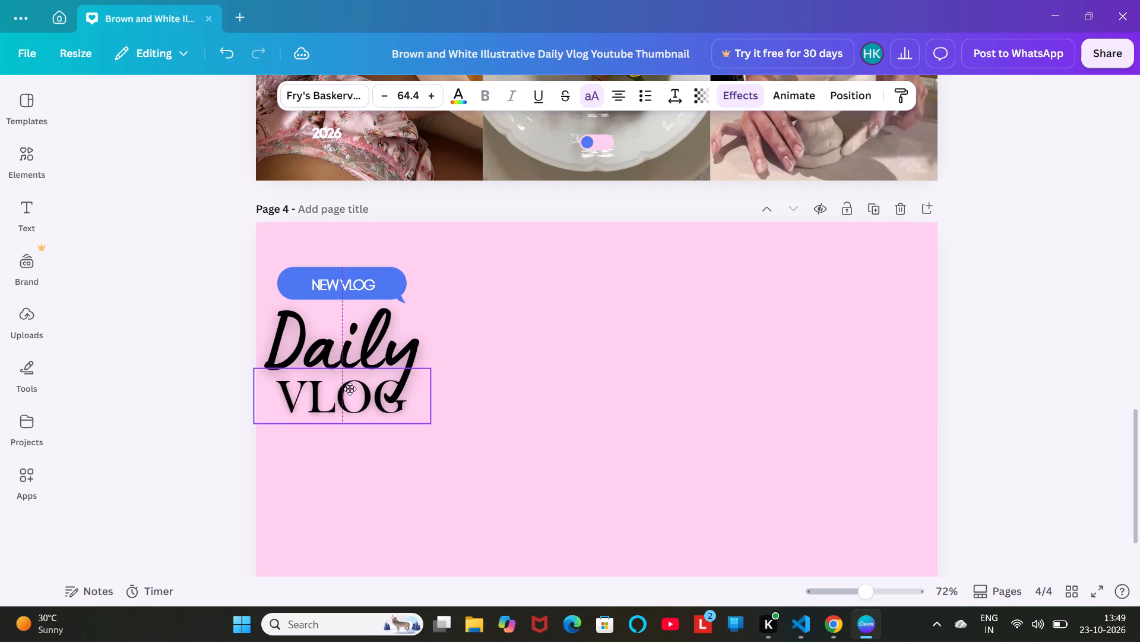
pyautogui.moveTo(350, 389); pyautogui.dragTo(350, 401)
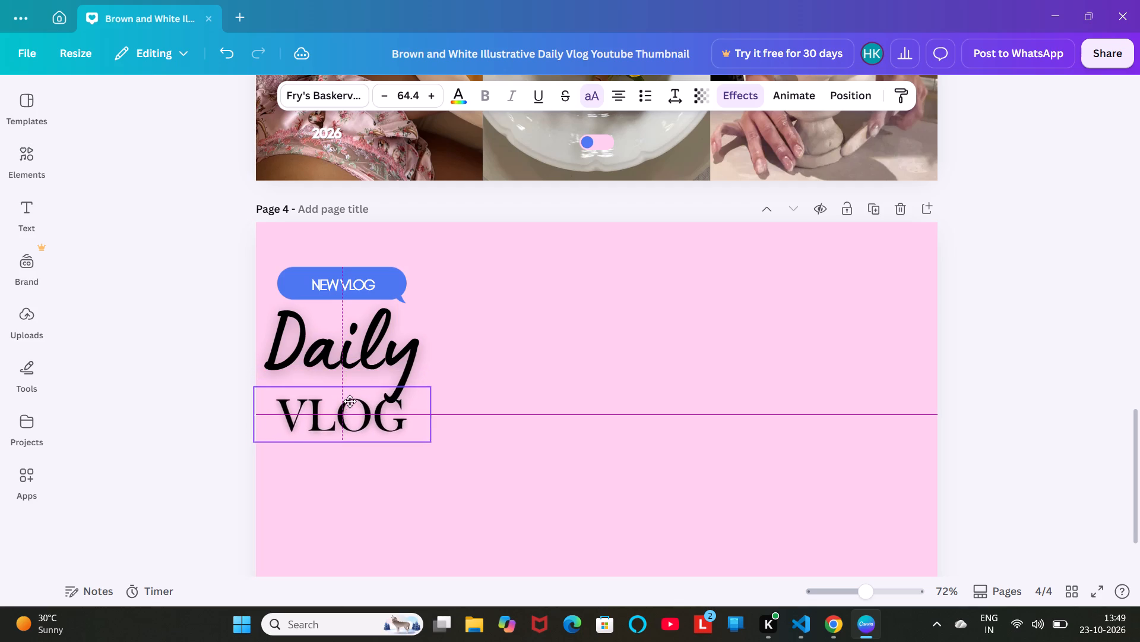
pyautogui.moveTo(350, 401); pyautogui.dragTo(504, 351)
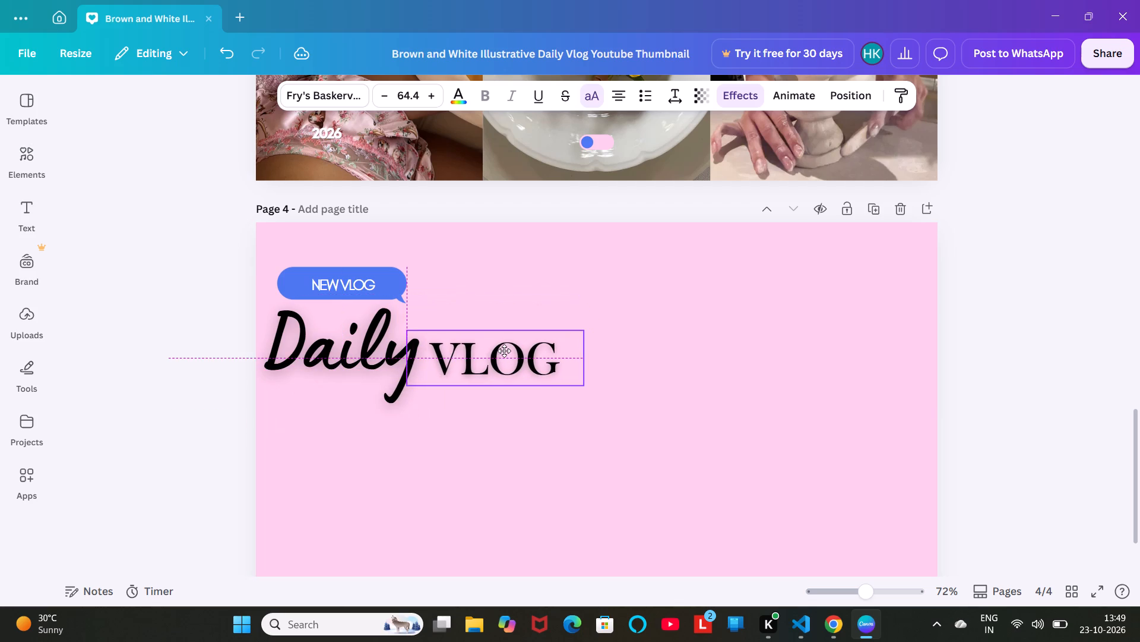
pyautogui.moveTo(504, 351); pyautogui.dragTo(503, 351)
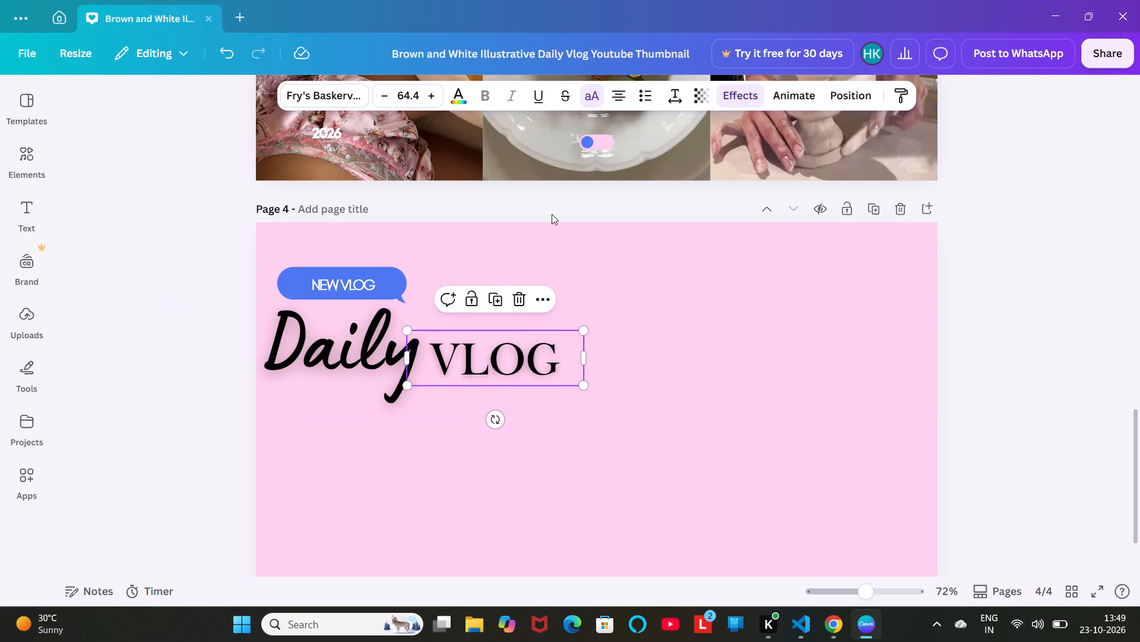
pyautogui.click(613, 260)
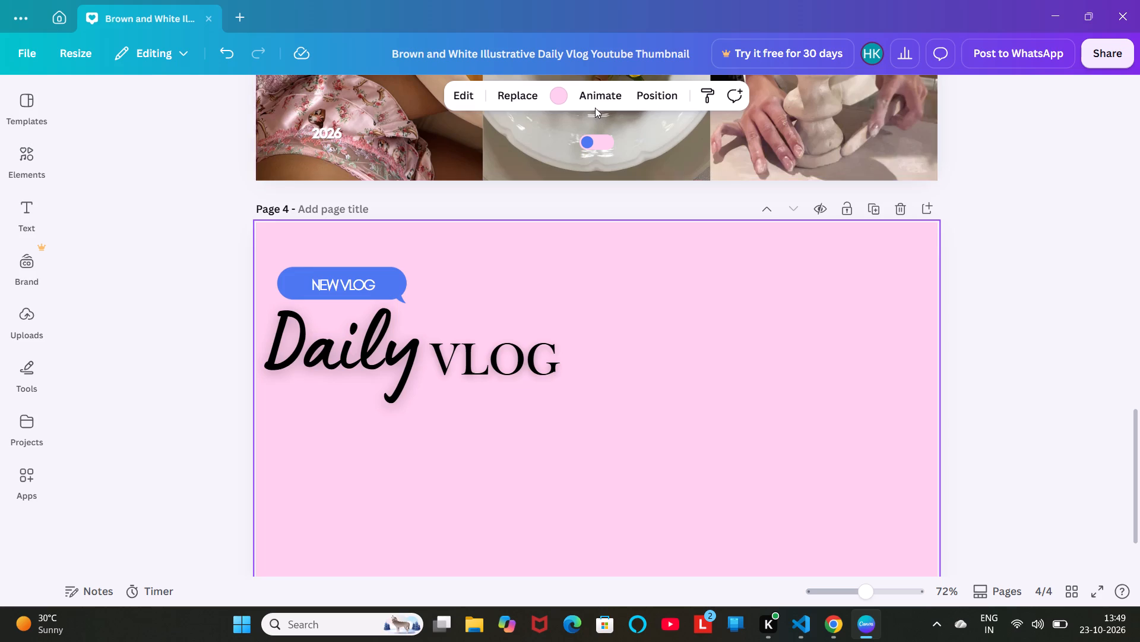
# Move the "A DAY IN MY LIFE" line on page 2 down below the Subscribe graphic.
pyautogui.scroll(3, 592, 111)
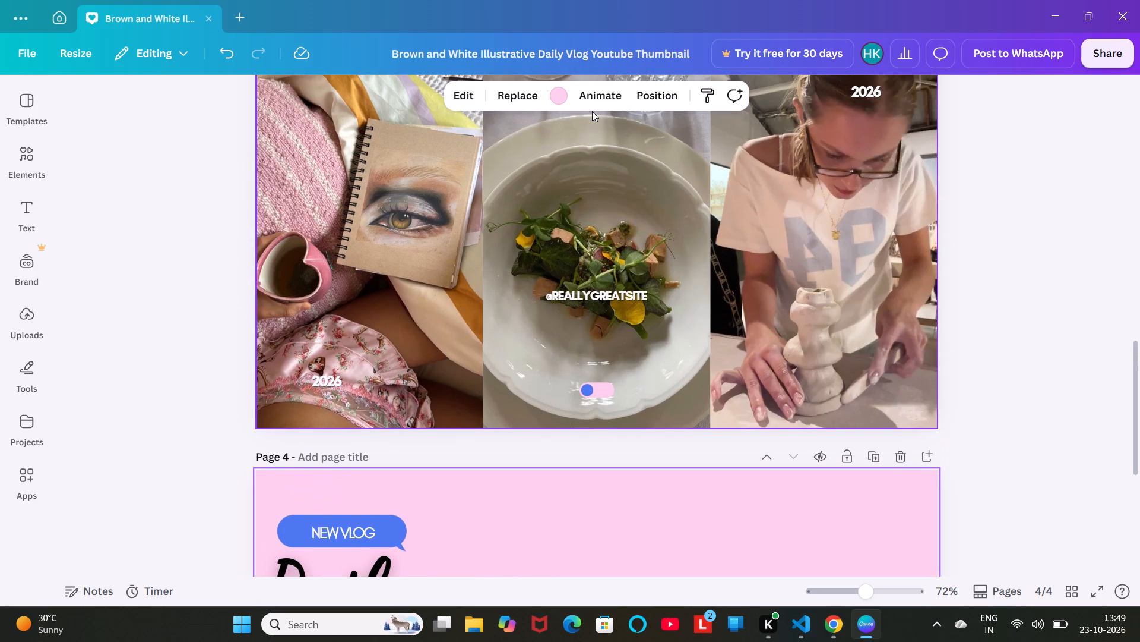
pyautogui.scroll(3, 592, 111)
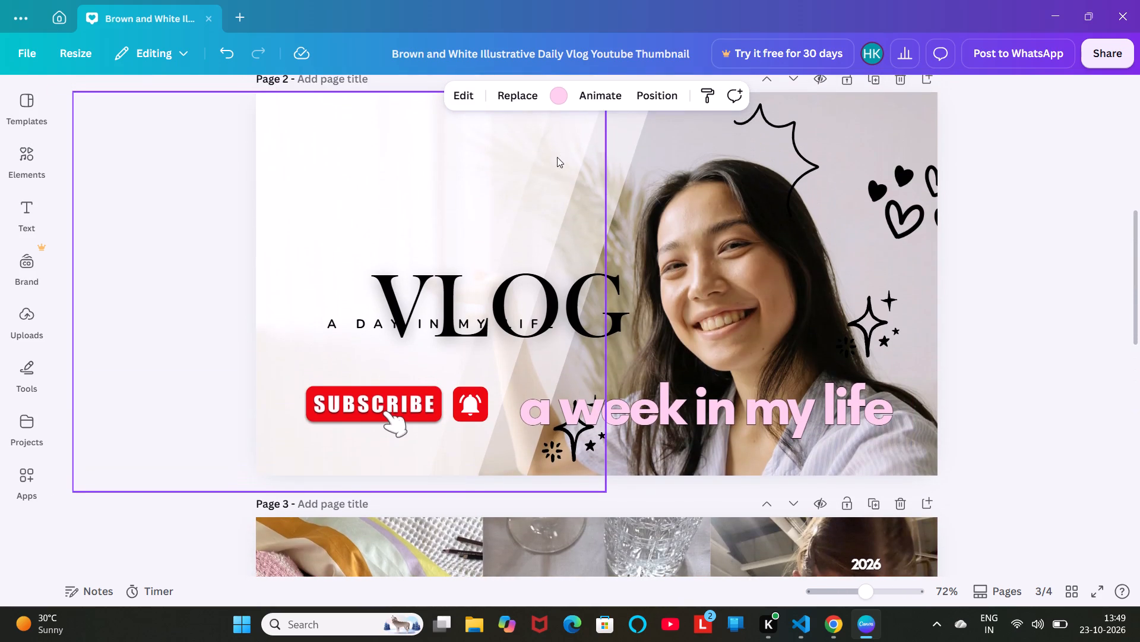
pyautogui.moveTo(379, 319); pyautogui.dragTo(441, 456)
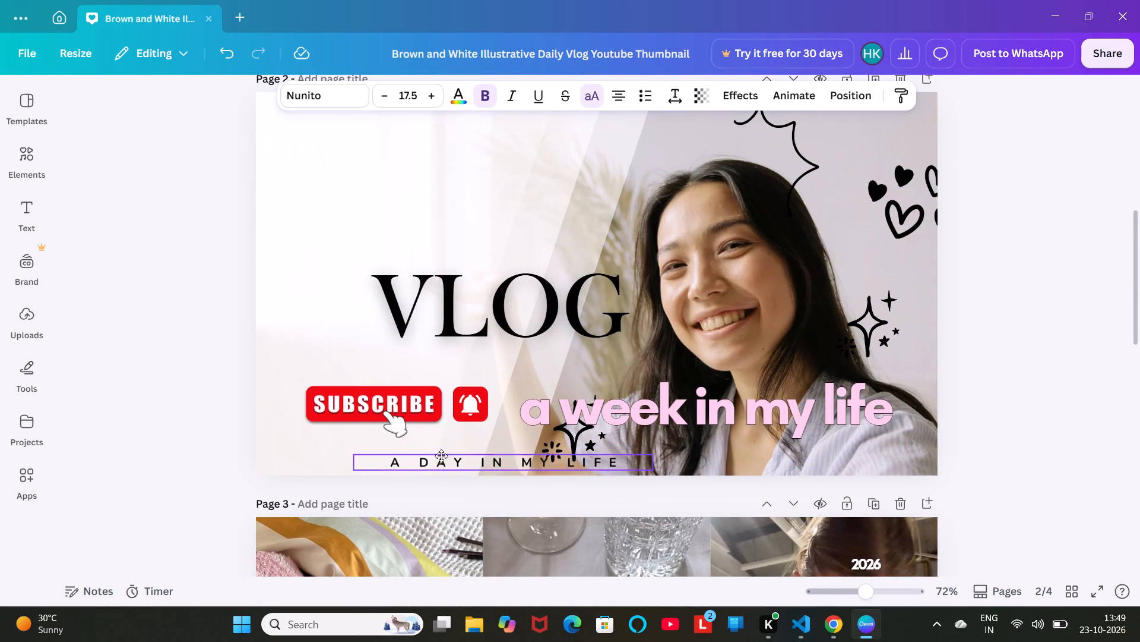
pyautogui.moveTo(441, 456); pyautogui.dragTo(439, 448)
# Copy the "A DAY IN MY LIFE" line from page 2 to page 4 and place it beneath "Daily VLOG".
pyautogui.hotkey('ctrl', 'c')
pyautogui.scroll(-4, 707, 524)
pyautogui.click(307, 370)
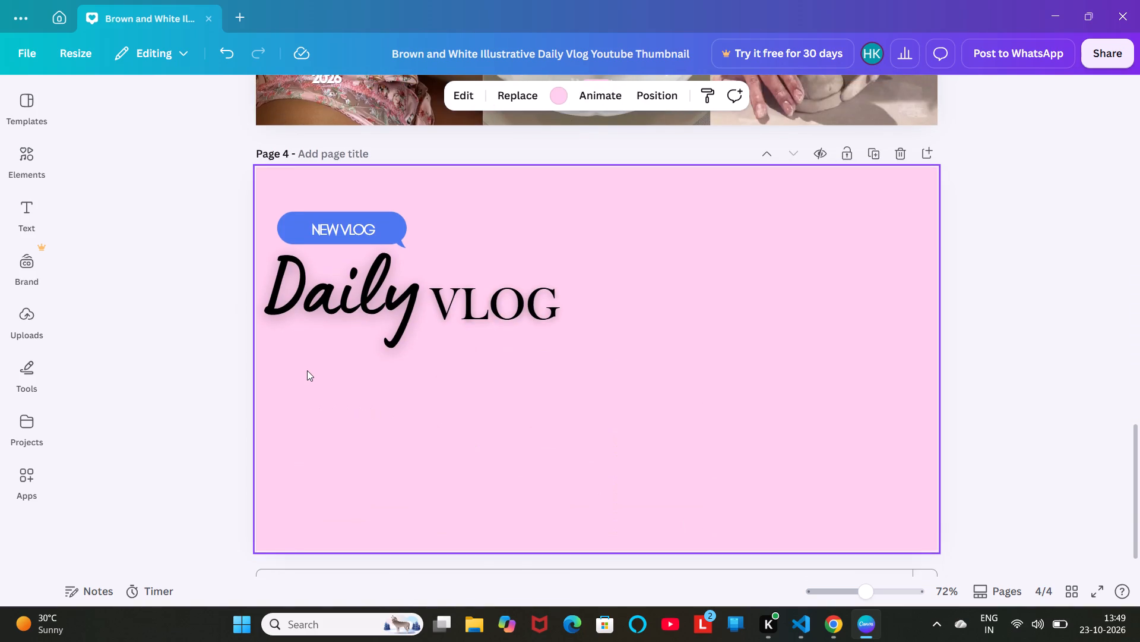
pyautogui.hotkey('ctrl', 'v')
pyautogui.moveTo(612, 531); pyautogui.dragTo(499, 358)
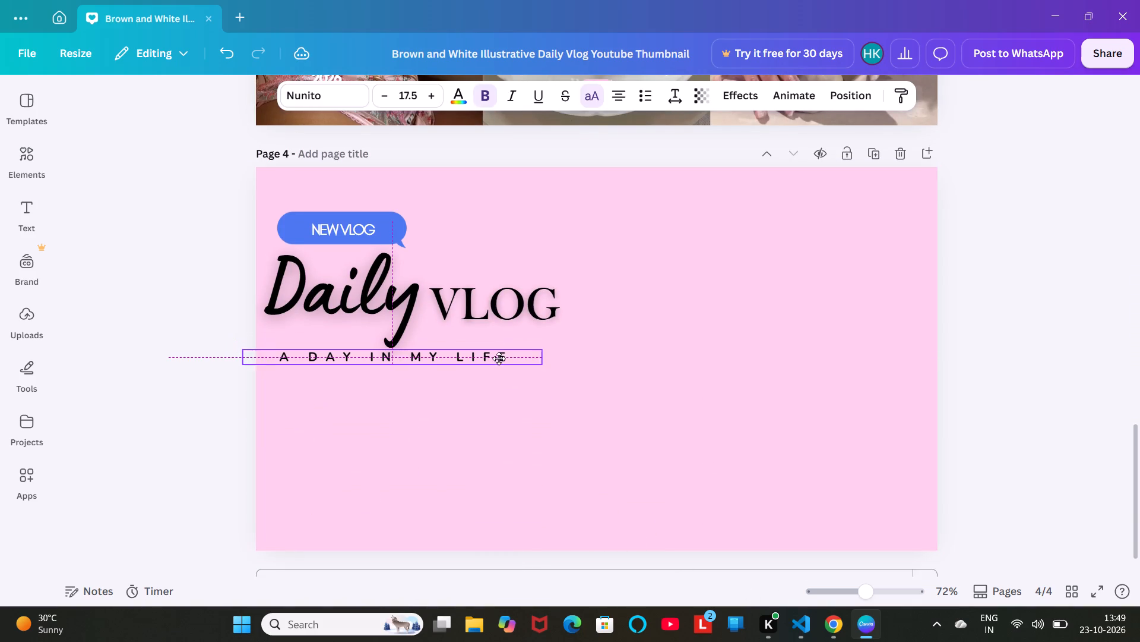
pyautogui.moveTo(499, 358); pyautogui.dragTo(499, 359)
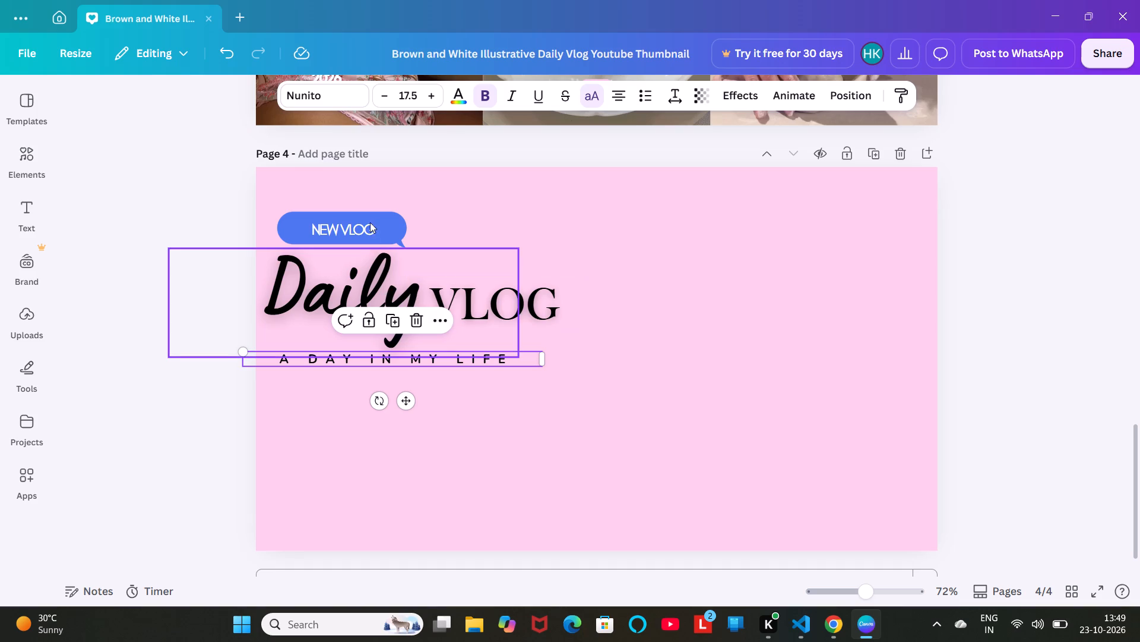
# Shrink the "Daily" text on page 4 to size 115 and centre it under the "NEW VLOG" speech bubble.
pyautogui.moveTo(369, 222); pyautogui.dragTo(515, 258)
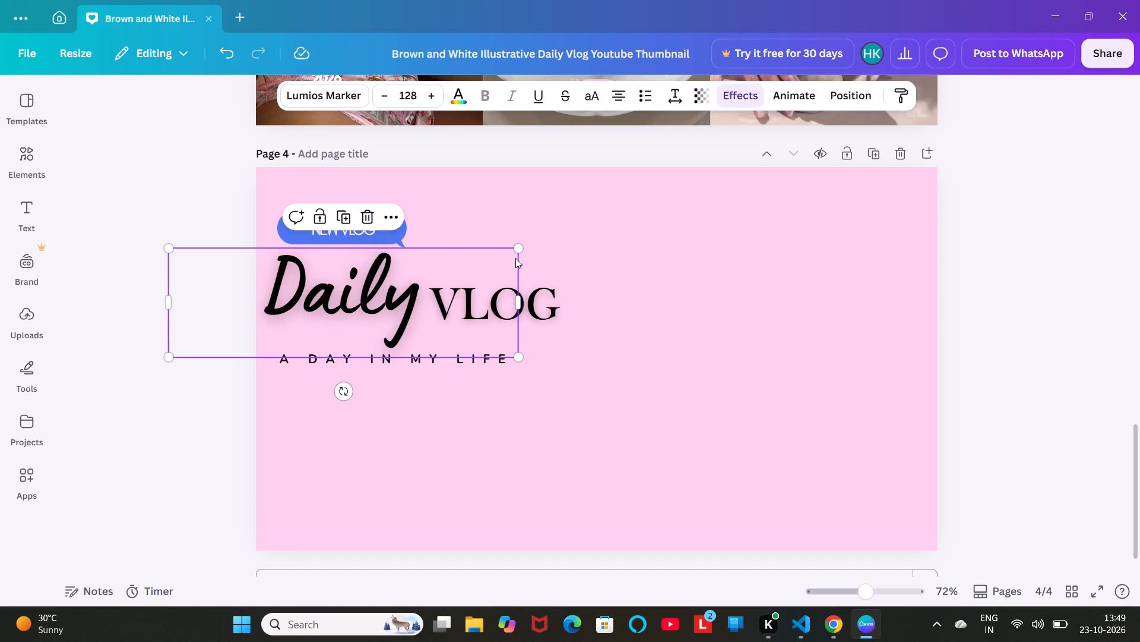
pyautogui.moveTo(515, 258); pyautogui.dragTo(517, 250)
pyautogui.moveTo(517, 250); pyautogui.dragTo(478, 247)
pyautogui.moveTo(368, 283); pyautogui.dragTo(369, 270)
pyautogui.moveTo(464, 303); pyautogui.dragTo(484, 306)
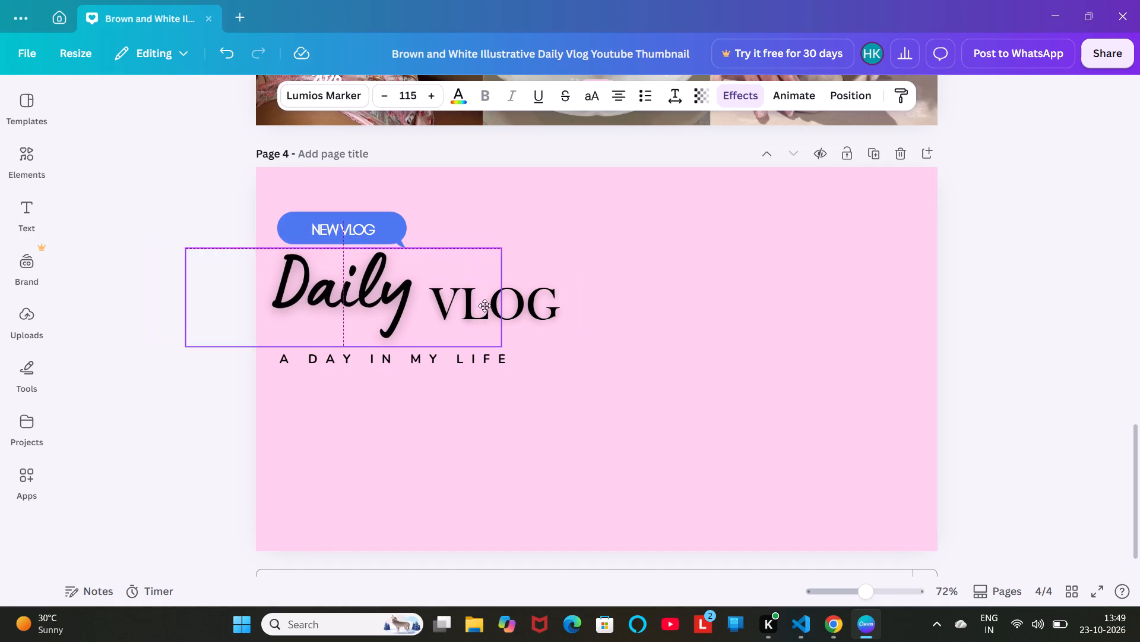
pyautogui.moveTo(484, 306); pyautogui.dragTo(484, 309)
# Nudge the "A DAY IN MY LIFE" line on page 4 up closer to the "Daily VLOG" title.
pyautogui.moveTo(468, 357); pyautogui.dragTo(465, 348)
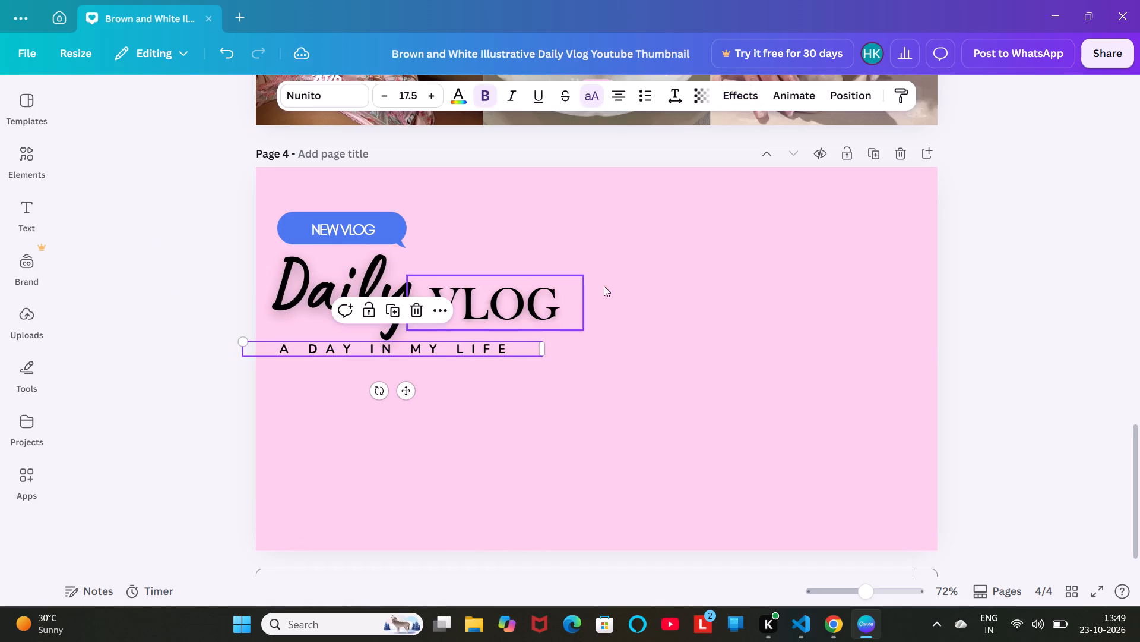
pyautogui.click(633, 272)
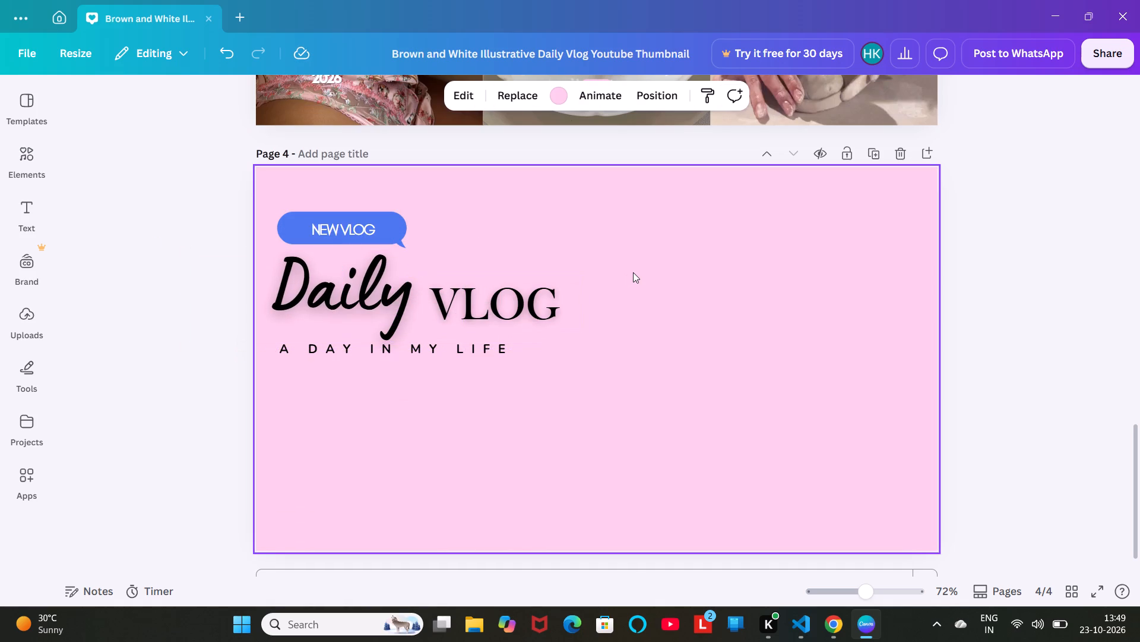
# Shift the three-photo collage on page 3 slightly to the right within the page.
pyautogui.scroll(4, 686, 141)
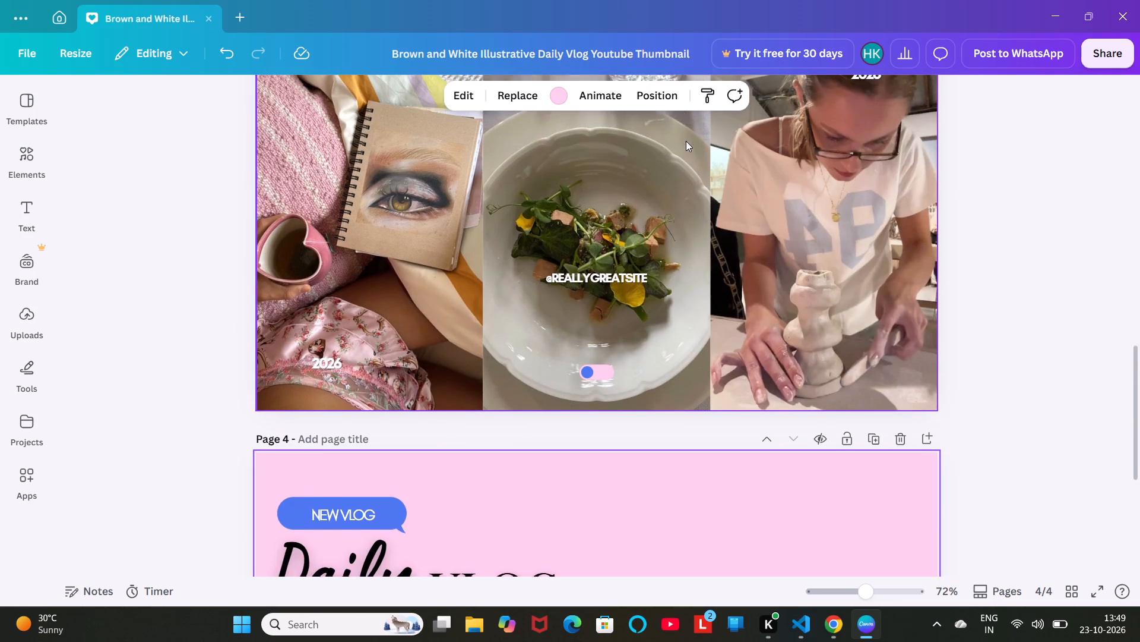
pyautogui.scroll(1, 686, 141)
pyautogui.click(434, 176)
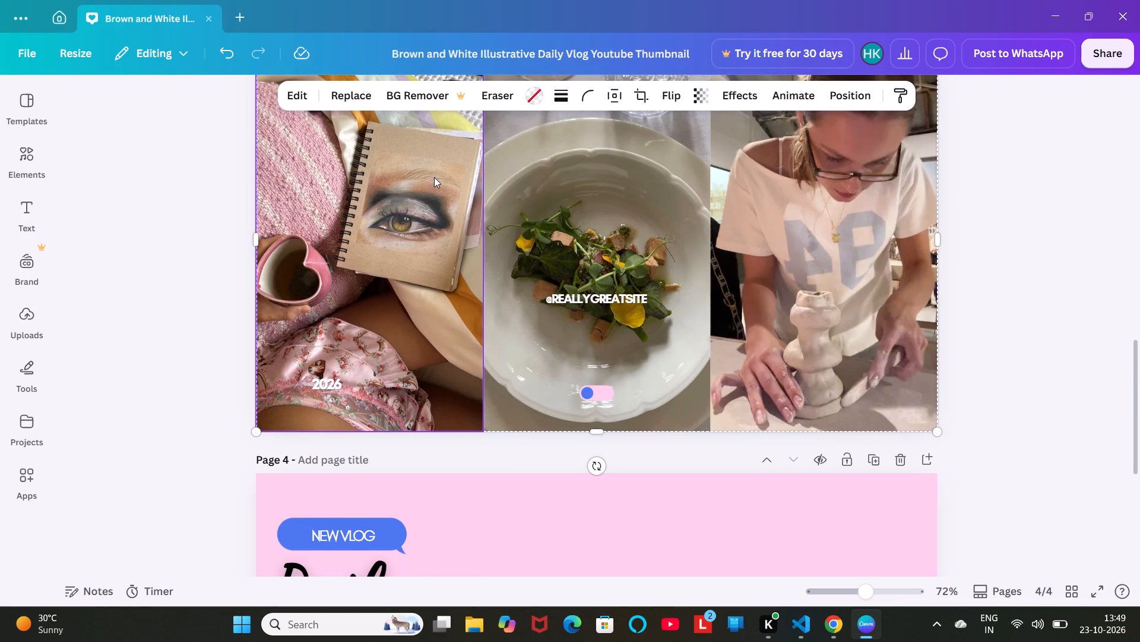
pyautogui.moveTo(434, 177); pyautogui.dragTo(461, 191)
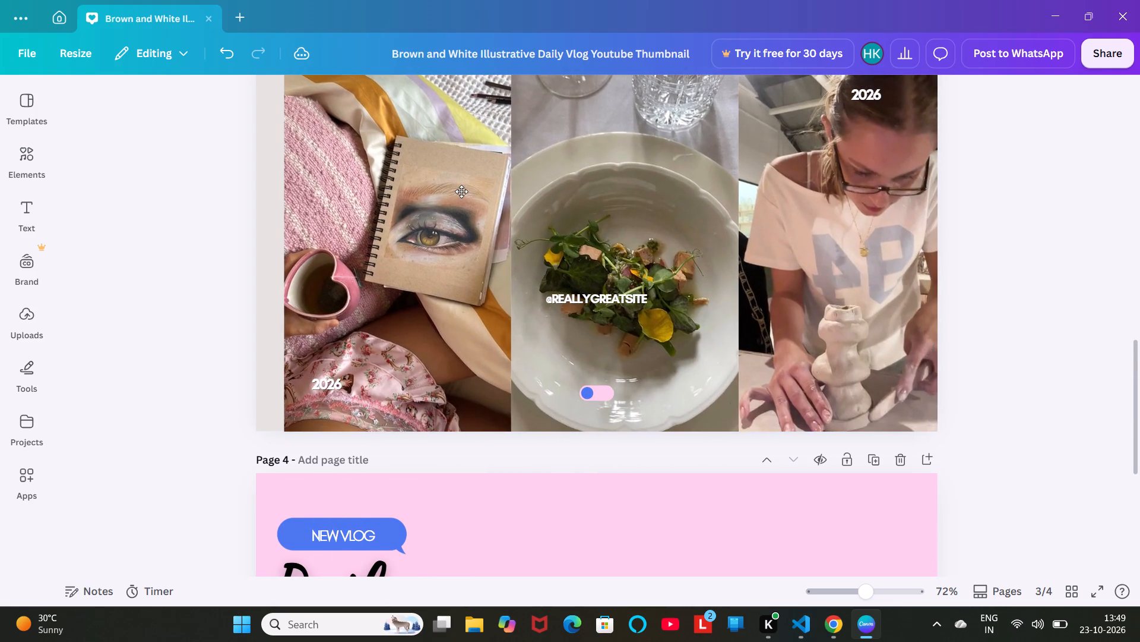
pyautogui.moveTo(461, 191); pyautogui.dragTo(455, 179)
# Copy the brown and white hearts graphic beside page 1's upper-left college photo and paste it onto page 4.
pyautogui.scroll(3, 618, 231)
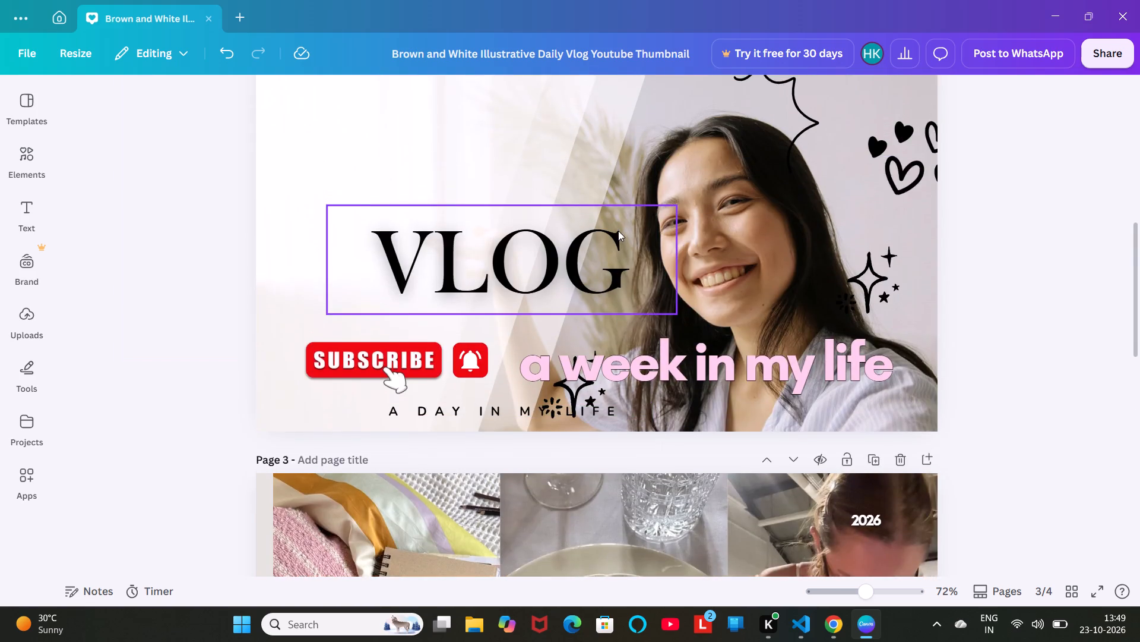
pyautogui.scroll(1, 618, 231)
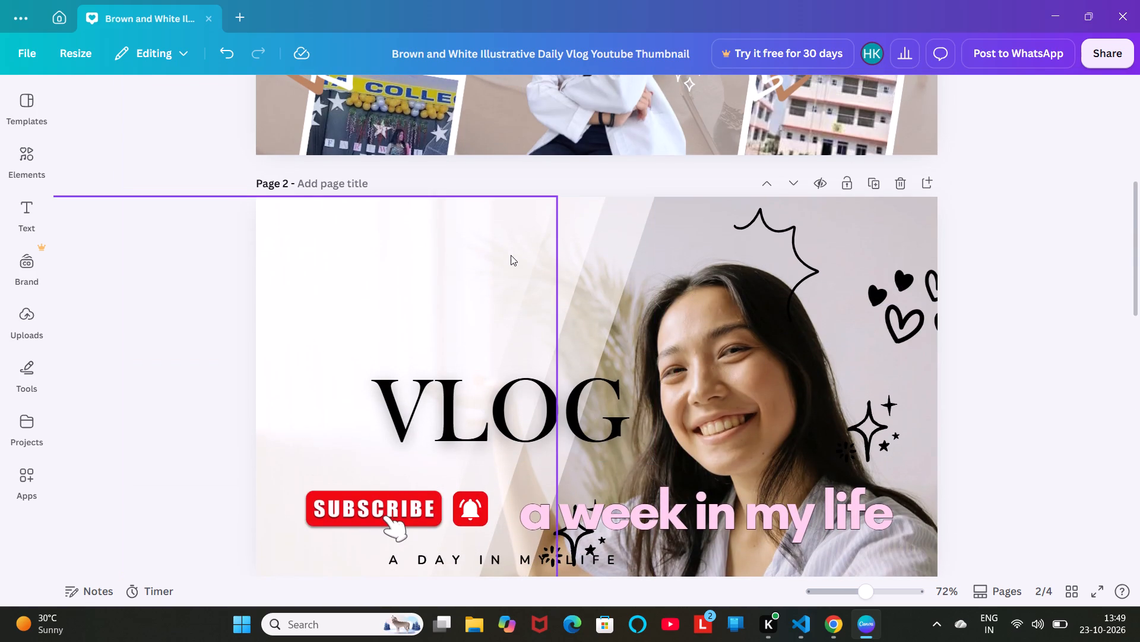
pyautogui.scroll(4, 511, 247)
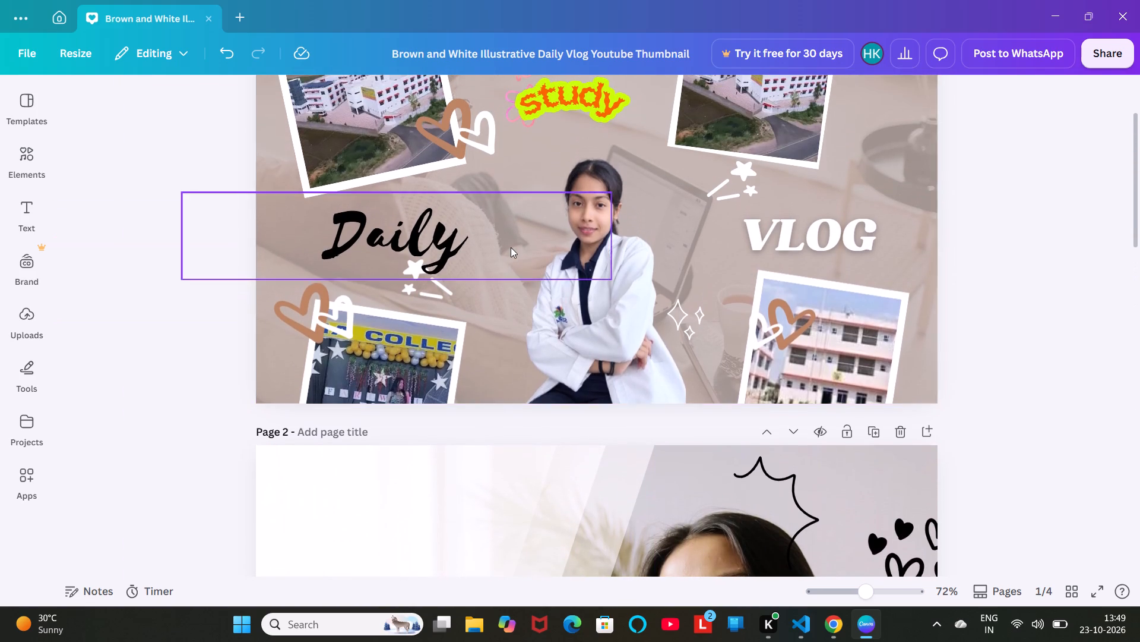
pyautogui.click(414, 128)
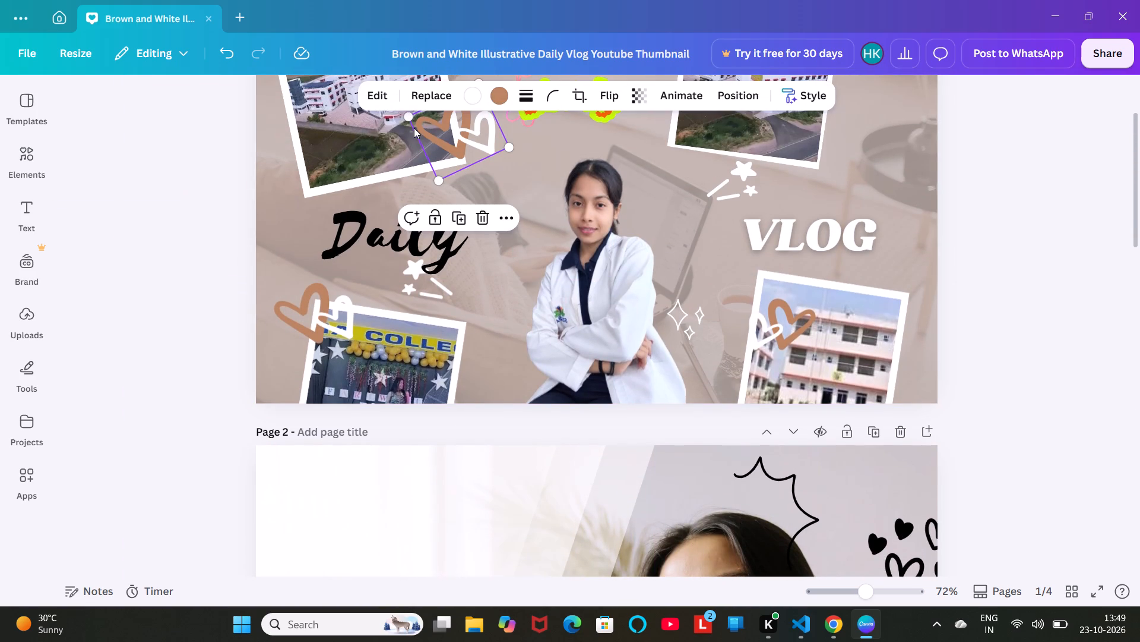
pyautogui.hotkey('ctrl', 'c')
pyautogui.scroll(-6, 577, 412)
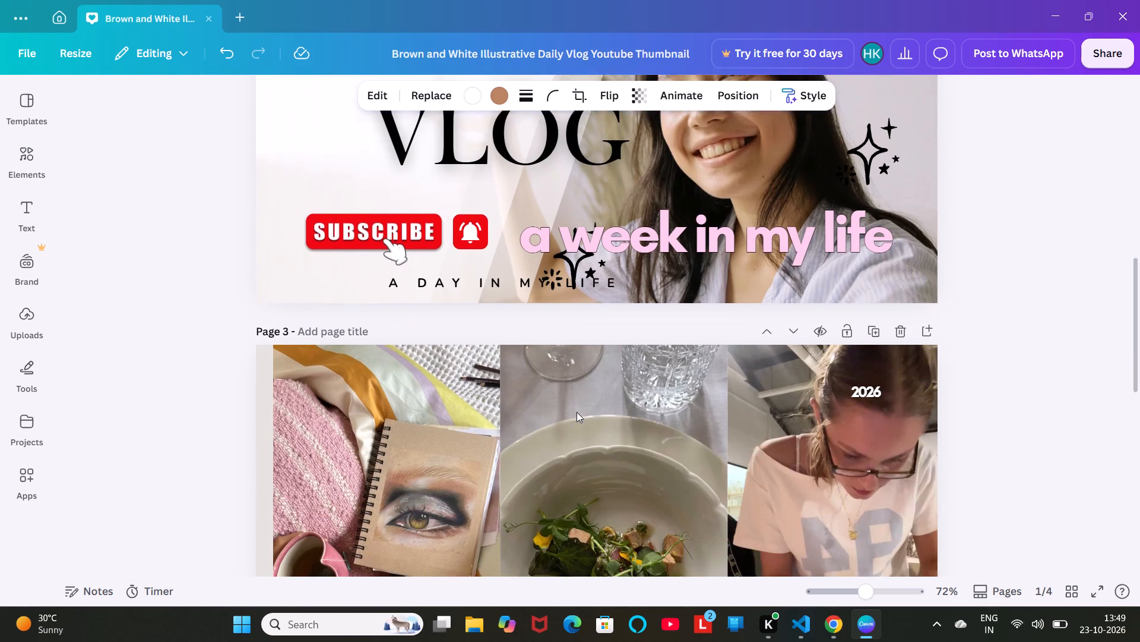
pyautogui.scroll(-3, 577, 412)
pyautogui.click(446, 406)
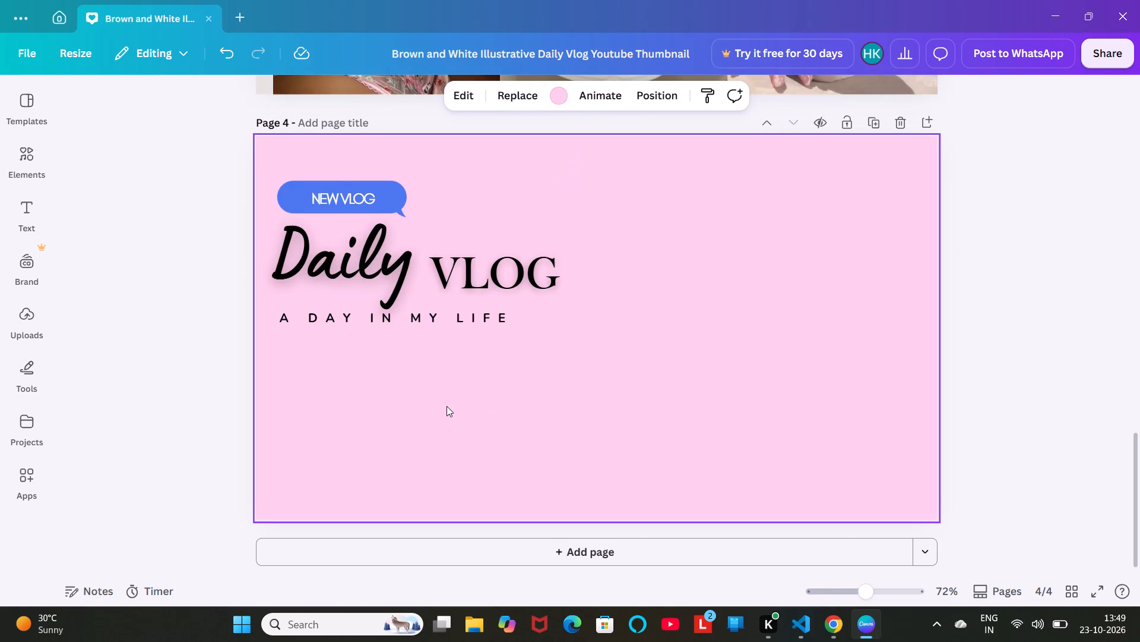
pyautogui.hotkey('ctrl', 'v')
# Place the hearts graphic in page 4's upper-left corner, overlapping the top of the "NEW VLOG" speech bubble.
pyautogui.moveTo(455, 253); pyautogui.dragTo(392, 206)
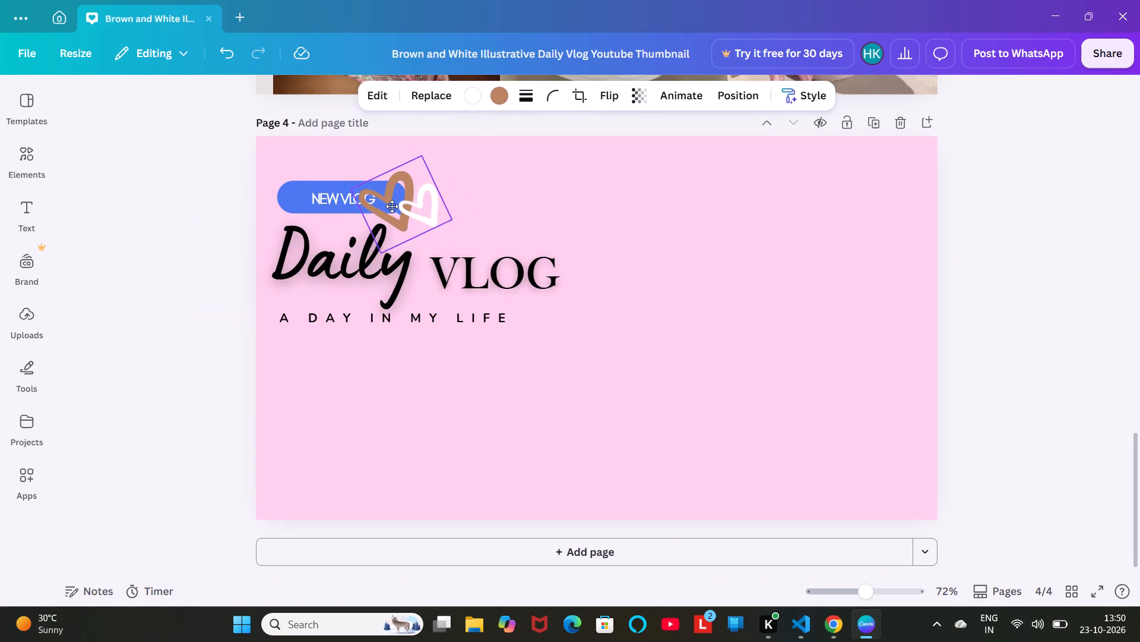
pyautogui.moveTo(392, 206); pyautogui.dragTo(315, 154)
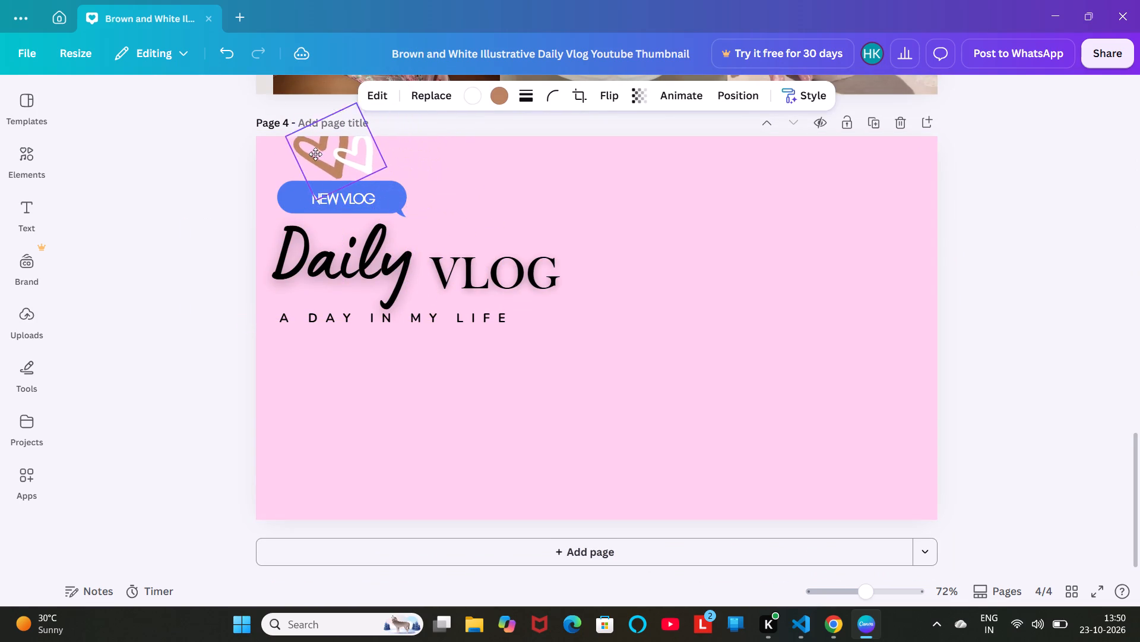
pyautogui.moveTo(315, 154); pyautogui.dragTo(292, 175)
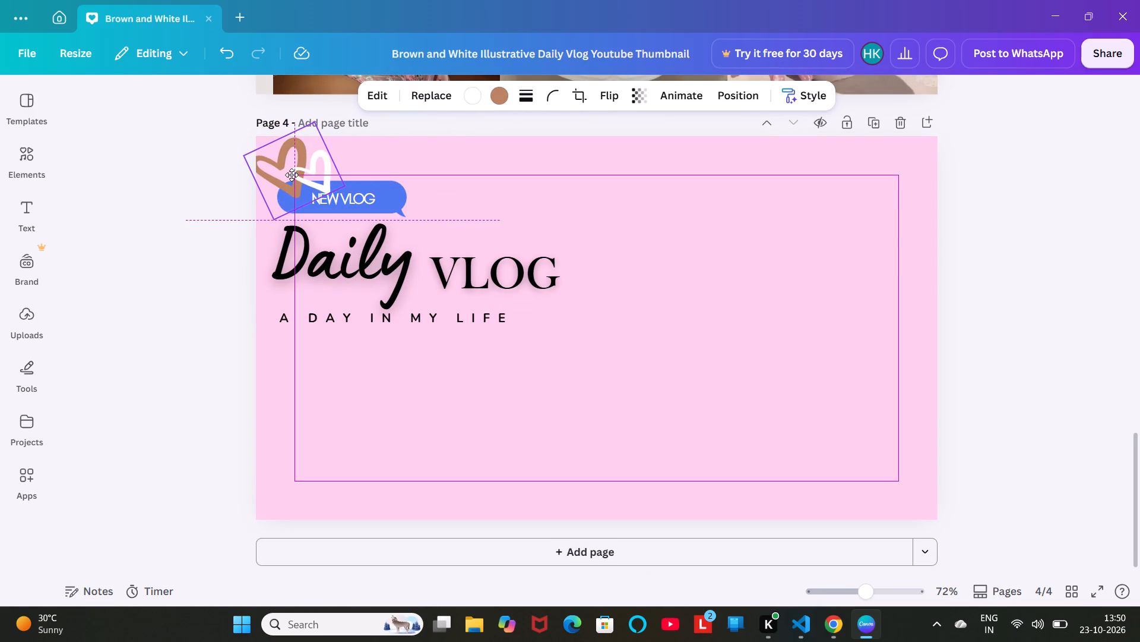
pyautogui.moveTo(292, 175); pyautogui.dragTo(297, 172)
pyautogui.click(642, 216)
# Copy the tilted college building photo from page 1's upper-left corner to page 4.
pyautogui.scroll(3, 642, 216)
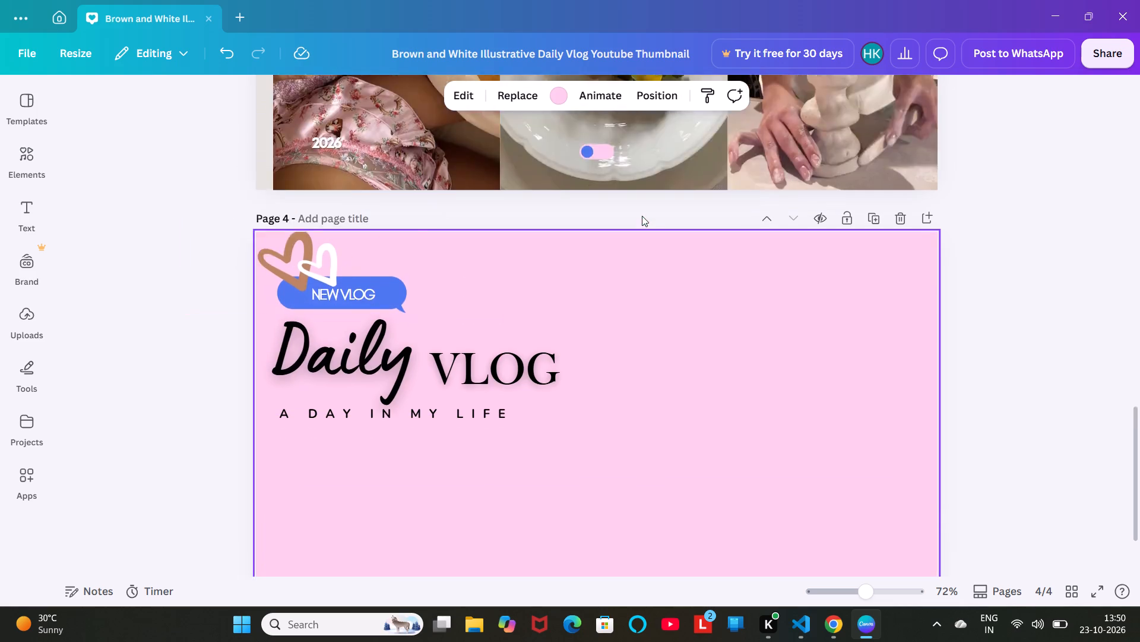
pyautogui.scroll(5, 642, 216)
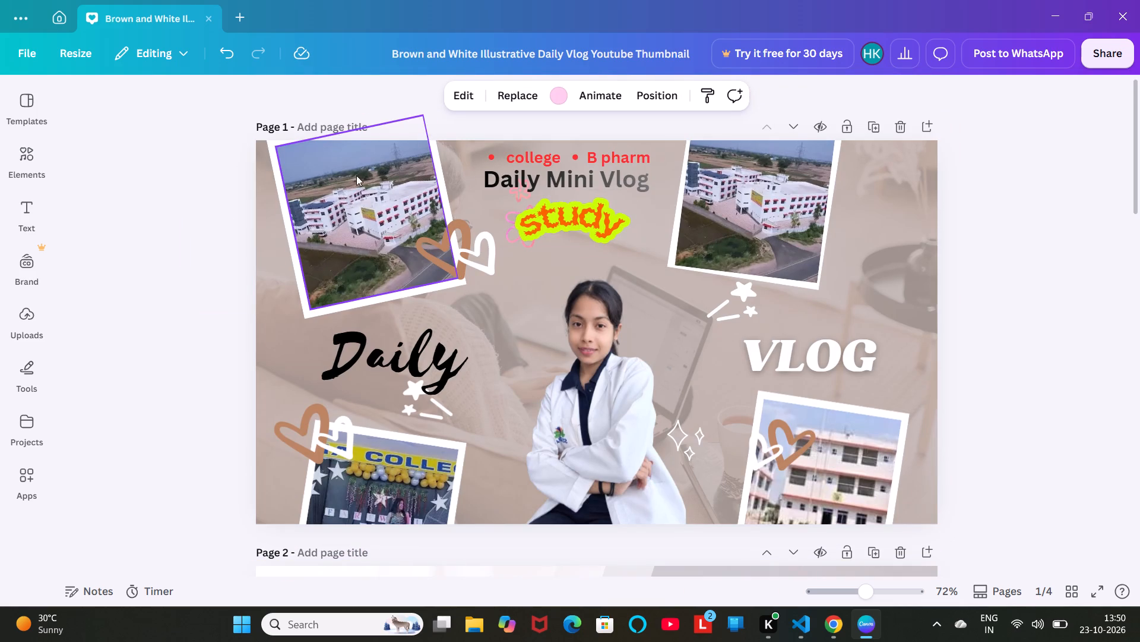
pyautogui.click(359, 178)
pyautogui.hotkey('ctrl', 'c')
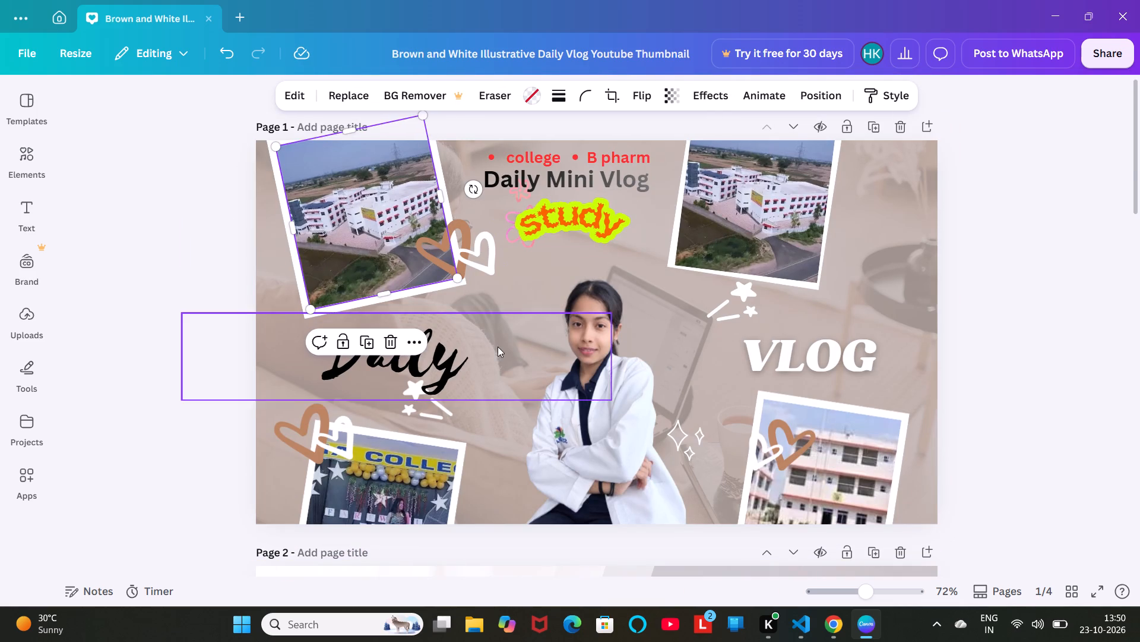
pyautogui.scroll(-6, 498, 347)
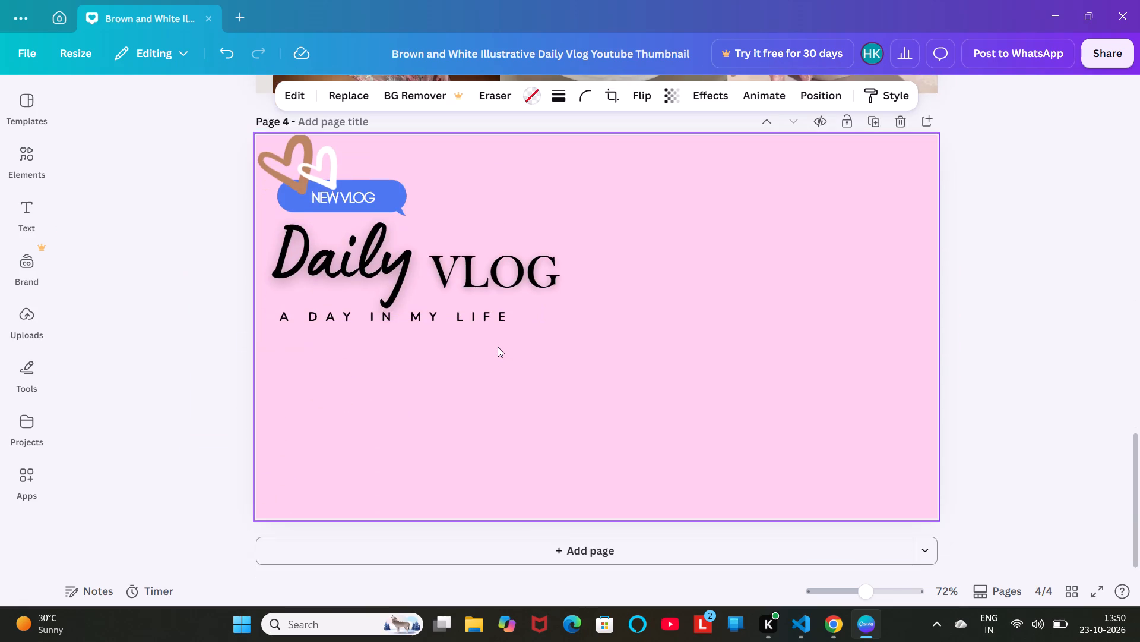
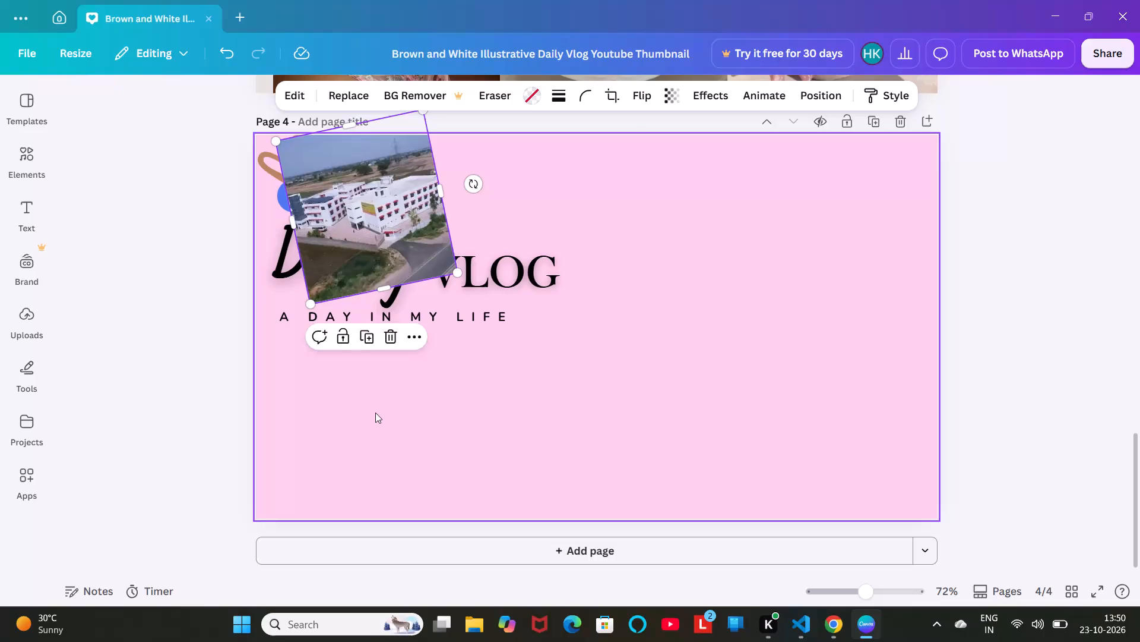
# Move the pasted college building photo to page 4's lower-left area, below the "A DAY IN MY LIFE" text.
pyautogui.moveTo(379, 226); pyautogui.dragTo(417, 458)
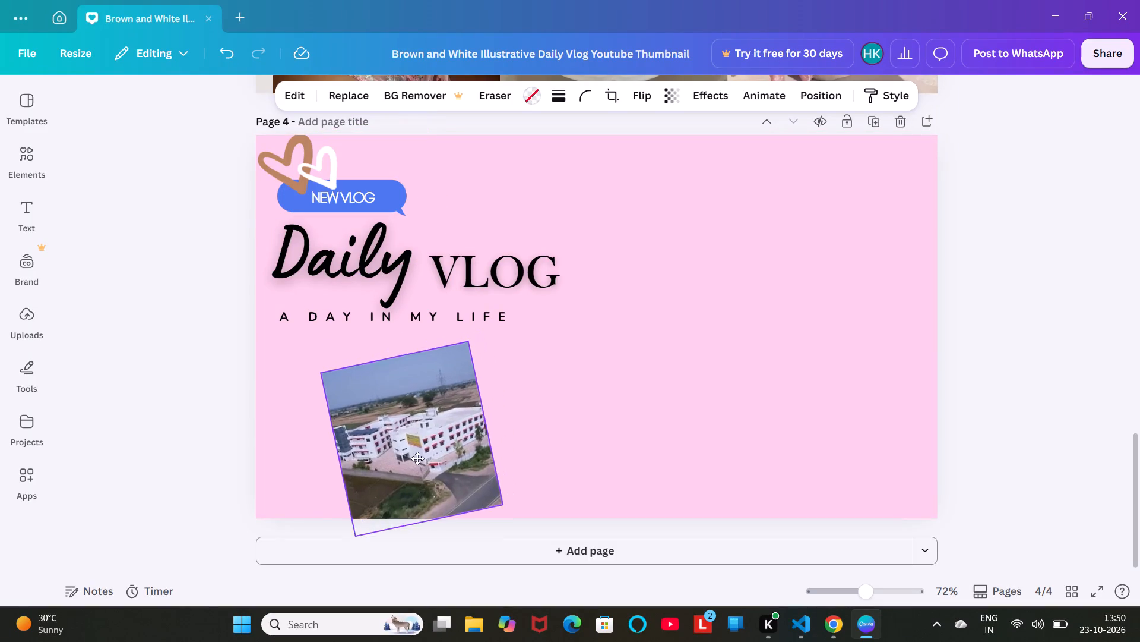
pyautogui.moveTo(417, 458); pyautogui.dragTo(389, 443)
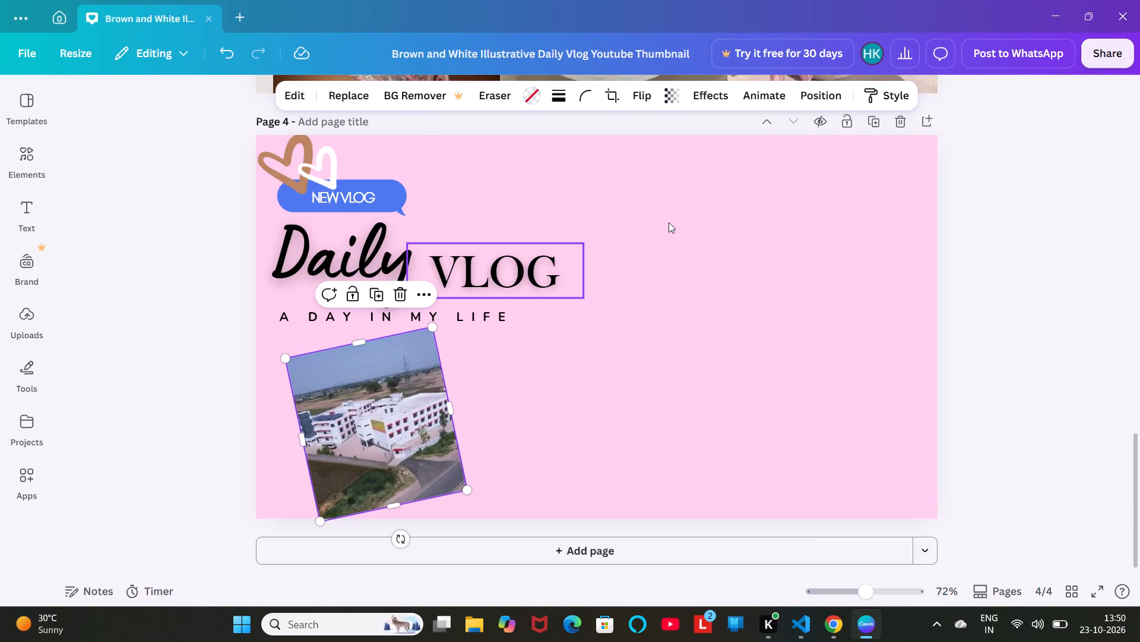
# Copy the tilted college building photo from page 1's upper-right corner and paste it onto page 4.
pyautogui.scroll(4, 671, 219)
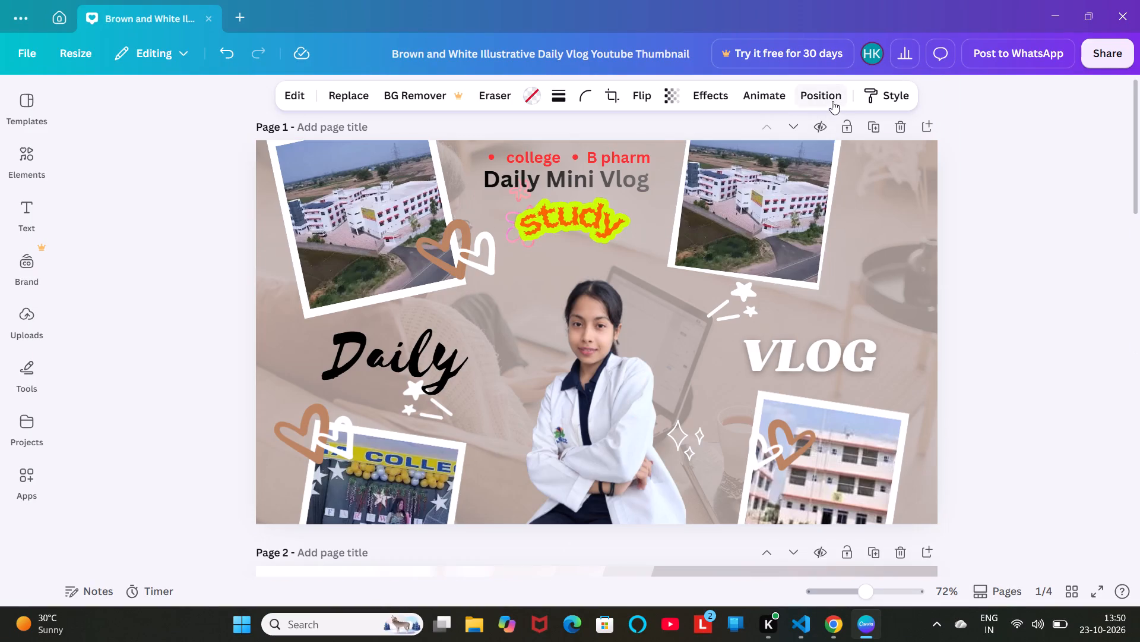
pyautogui.click(783, 185)
pyautogui.hotkey('ctrl', 'c')
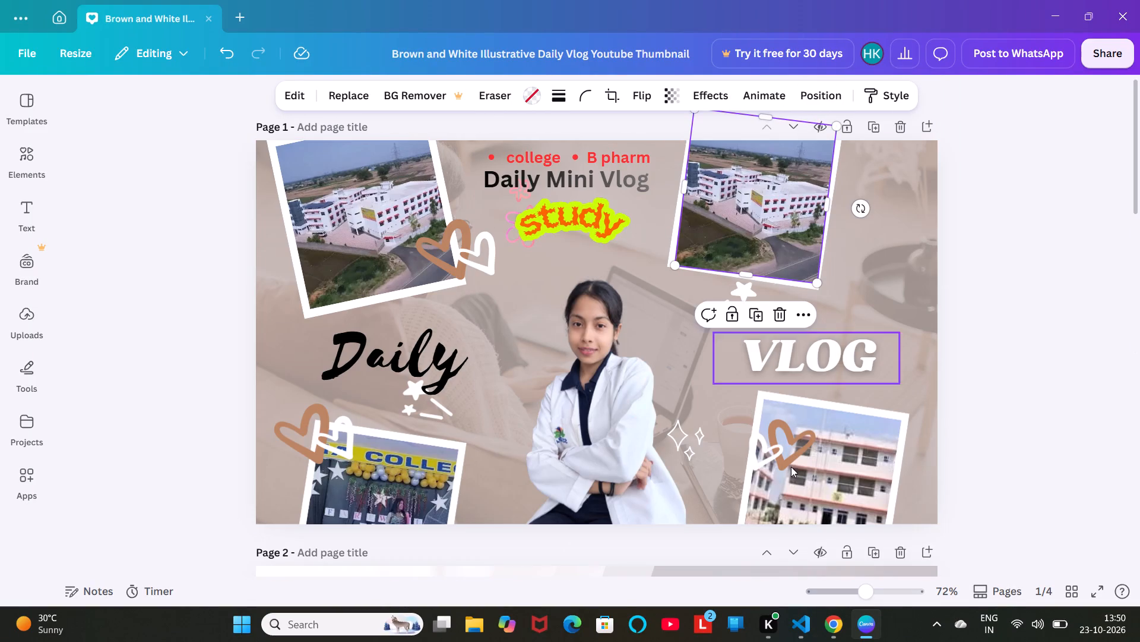
pyautogui.scroll(-9, 791, 467)
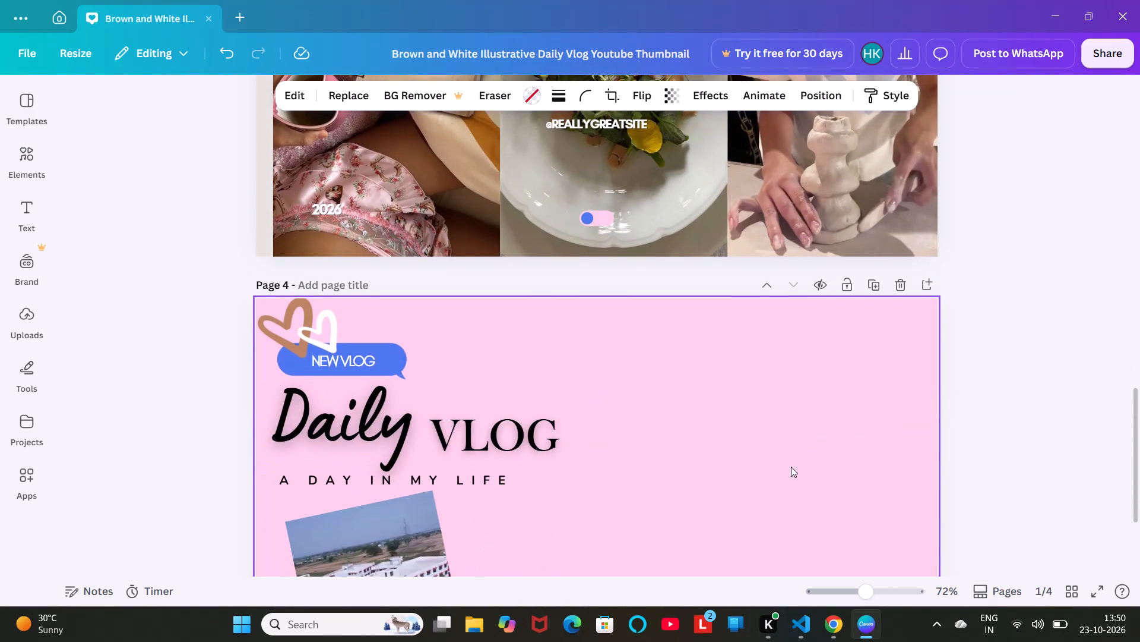
pyautogui.hotkey('ctrl', 'v')
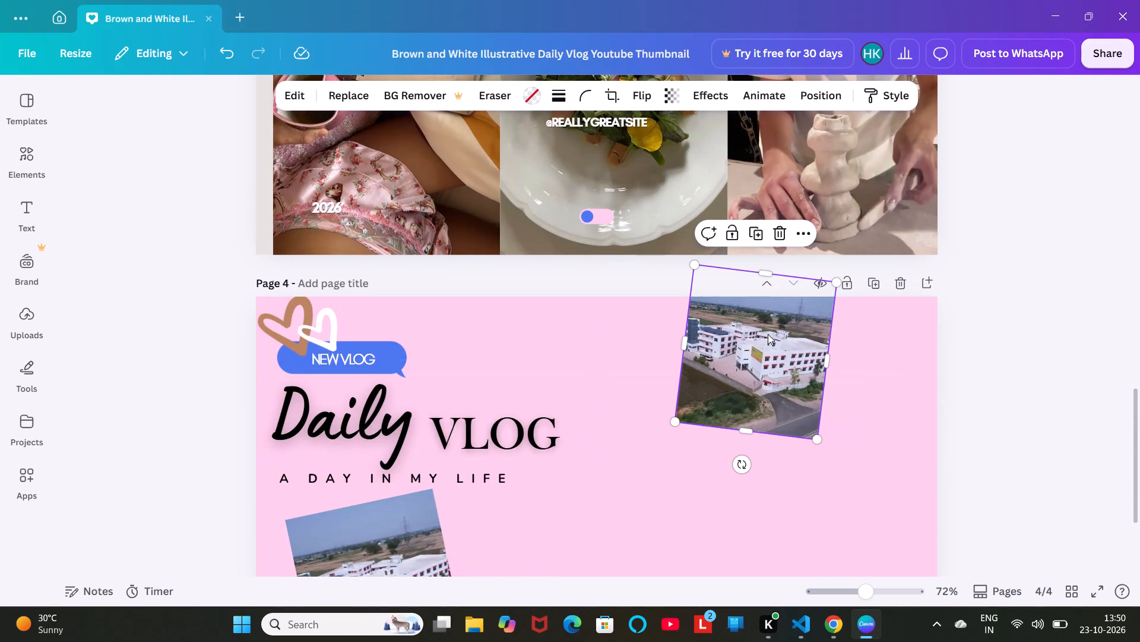
# Move the pasted college photo to page 4's upper-right area and enlarge it slightly to about 279 by 308.
pyautogui.moveTo(773, 336); pyautogui.dragTo(876, 363)
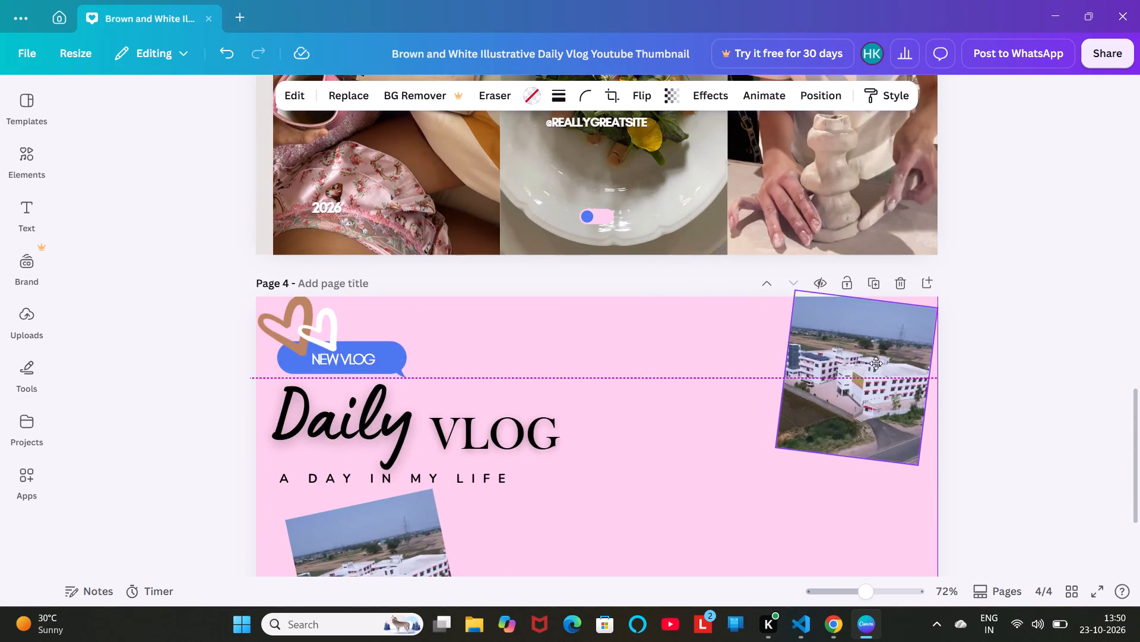
pyautogui.moveTo(876, 363); pyautogui.dragTo(857, 394)
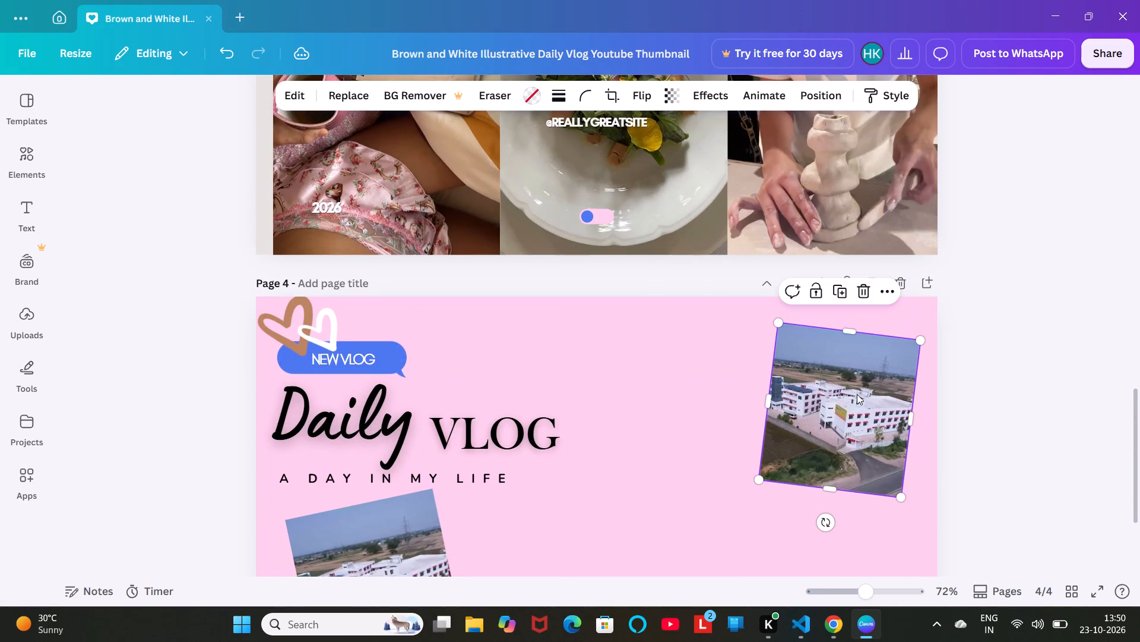
pyautogui.click(857, 394)
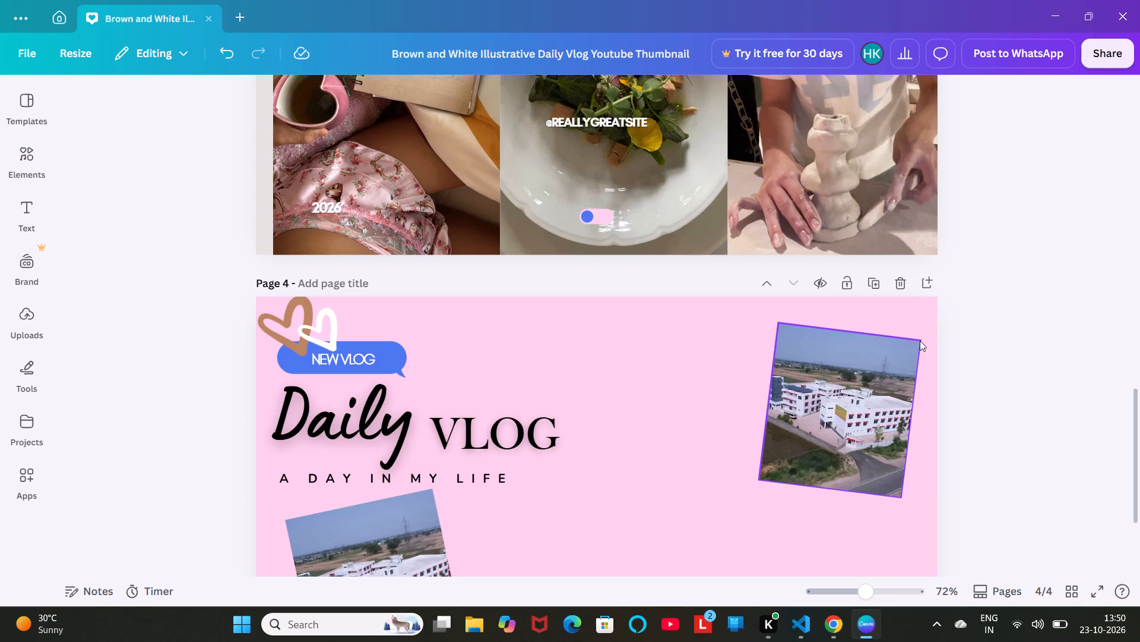
pyautogui.moveTo(920, 341); pyautogui.dragTo(897, 386)
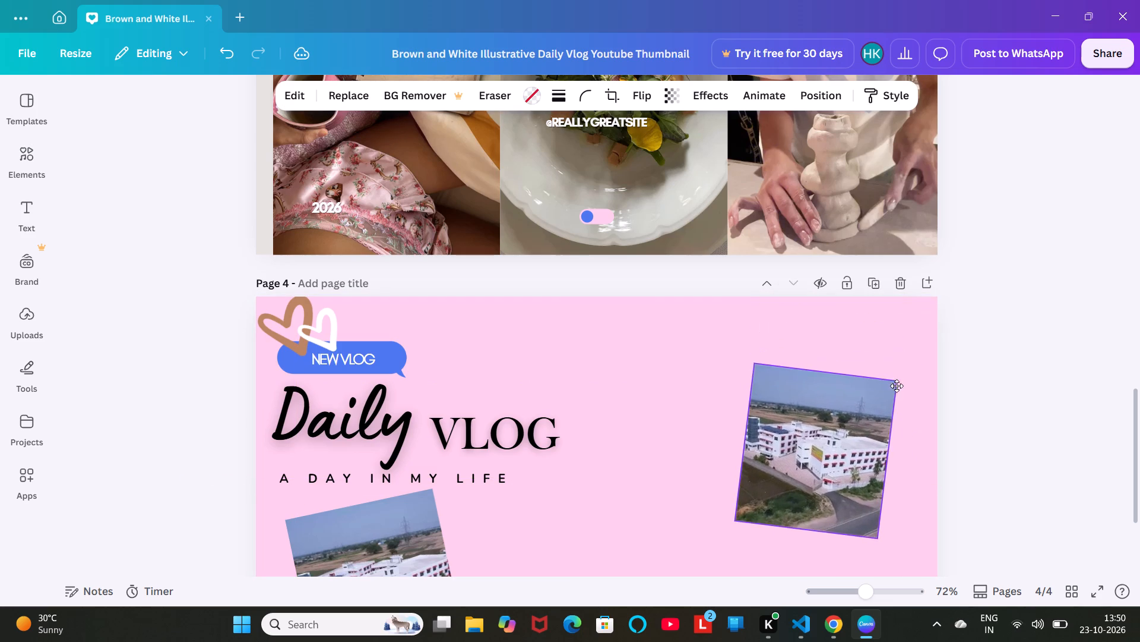
pyautogui.moveTo(897, 386); pyautogui.dragTo(888, 353)
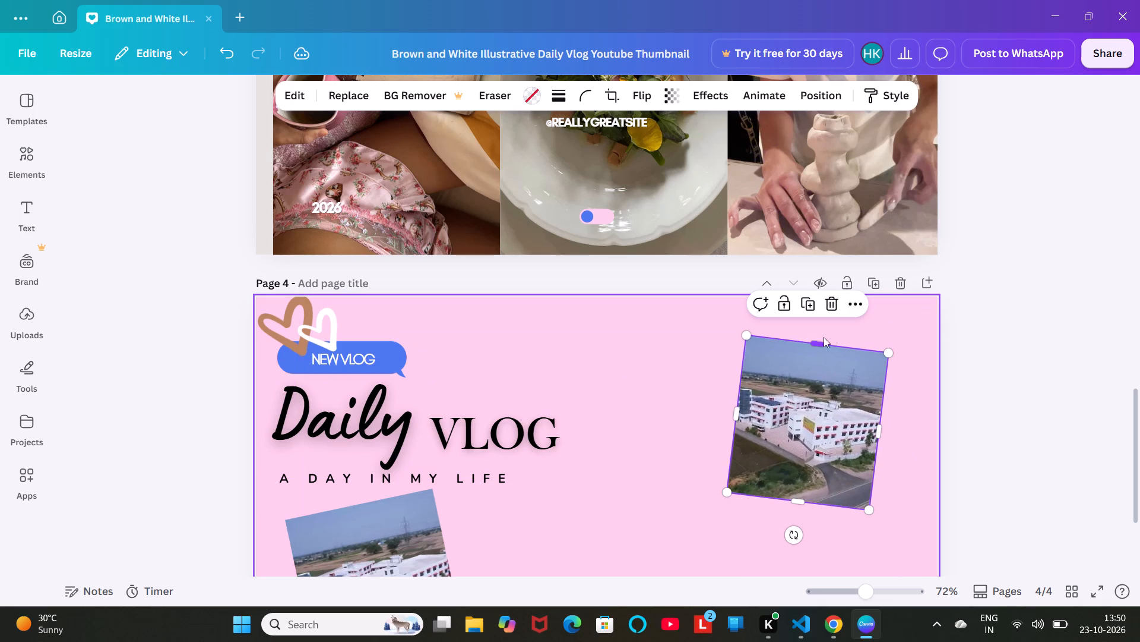
pyautogui.click(851, 303)
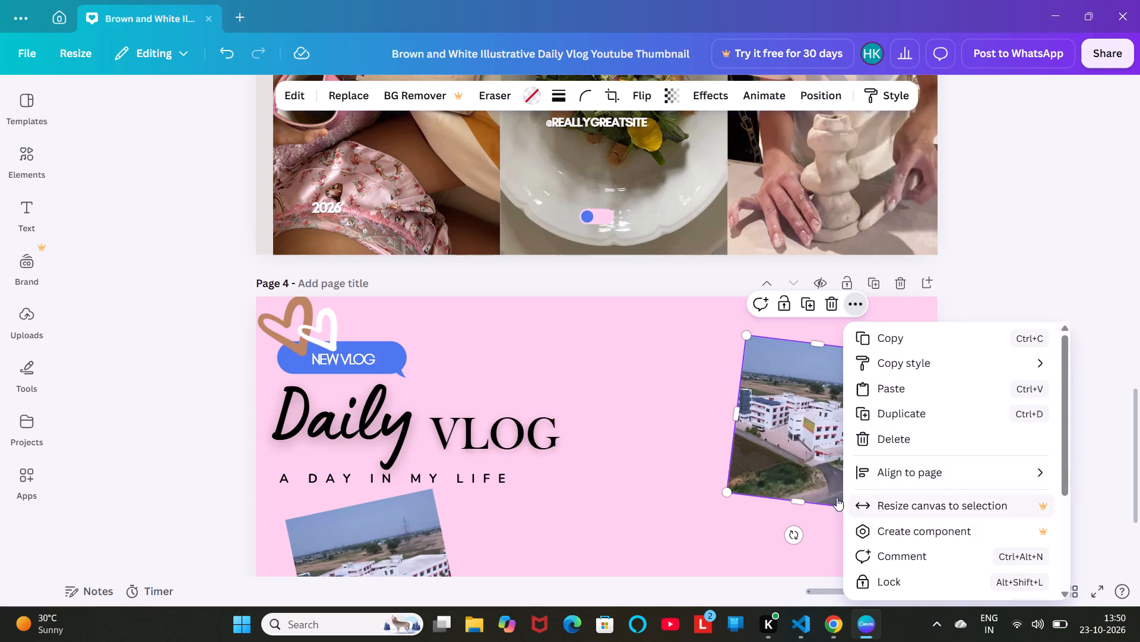
pyautogui.moveTo(744, 331); pyautogui.dragTo(728, 331)
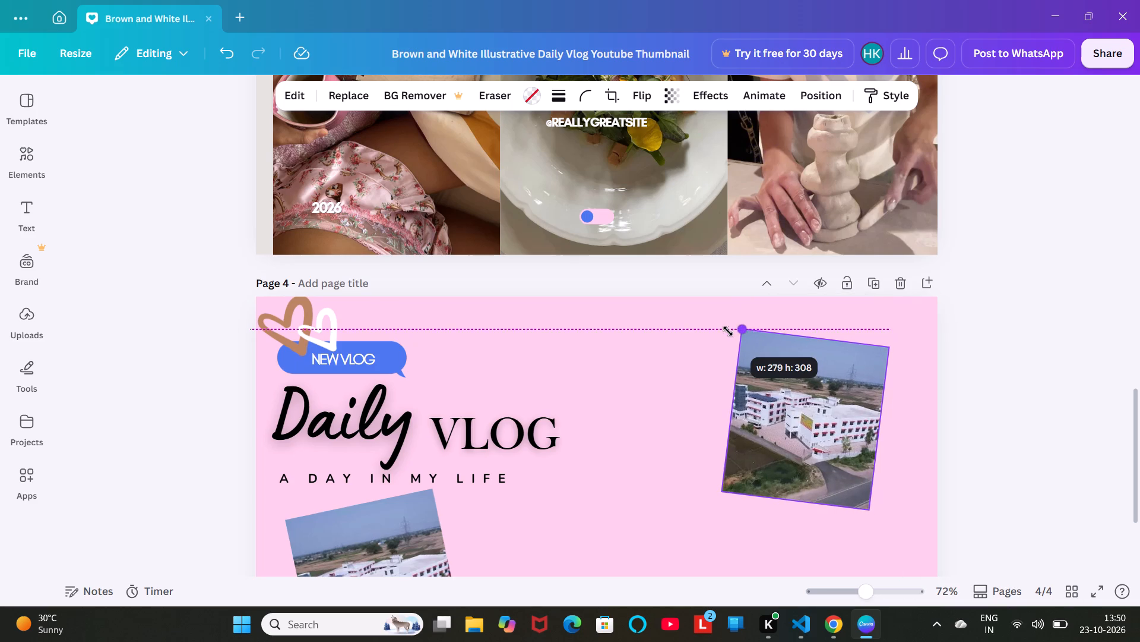
pyautogui.moveTo(728, 331); pyautogui.dragTo(735, 328)
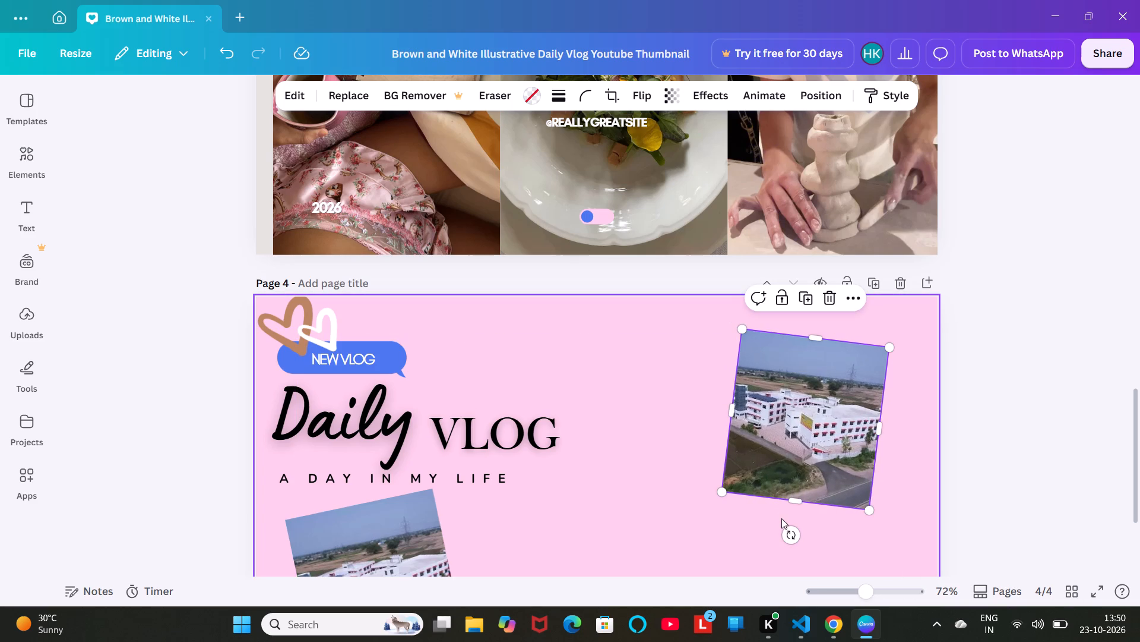
# Tilt the photo counterclockwise to about -10° and place it in page 4's upper-right corner, inside the page edges.
pyautogui.moveTo(787, 527); pyautogui.dragTo(828, 517)
pyautogui.click(803, 428)
pyautogui.scroll(-1, 803, 428)
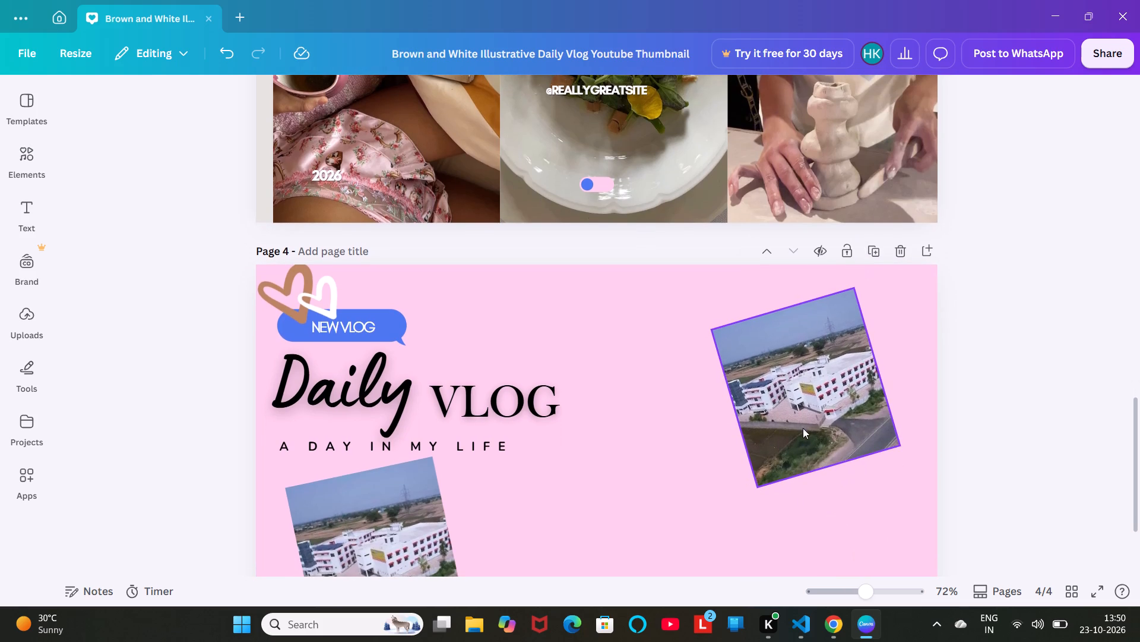
pyautogui.moveTo(805, 383); pyautogui.dragTo(840, 347)
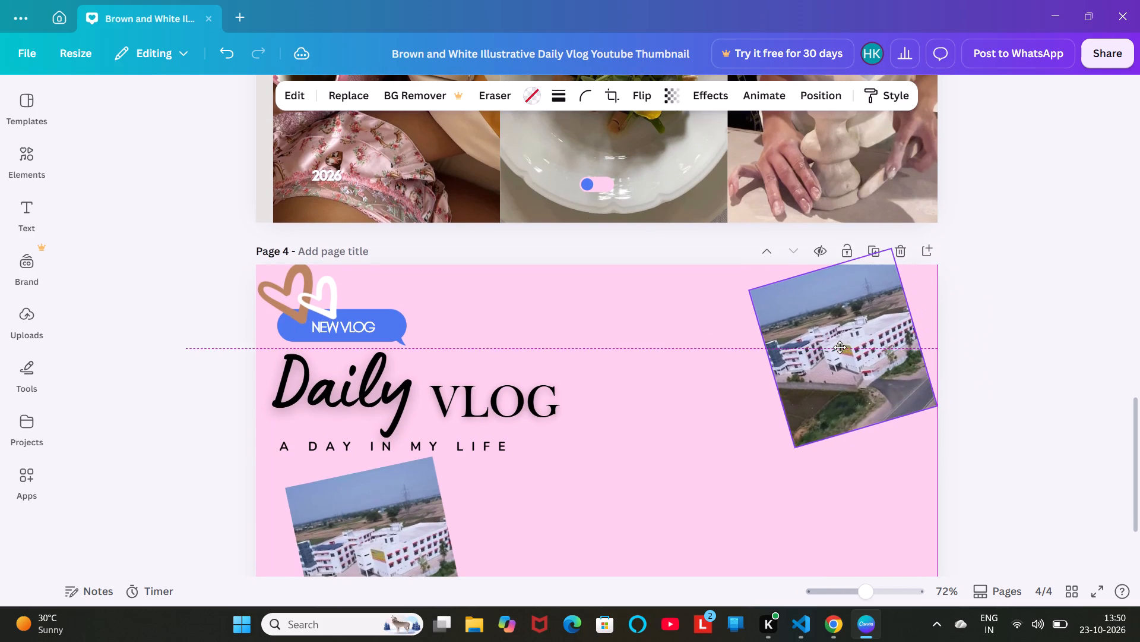
pyautogui.moveTo(840, 347); pyautogui.dragTo(636, 341)
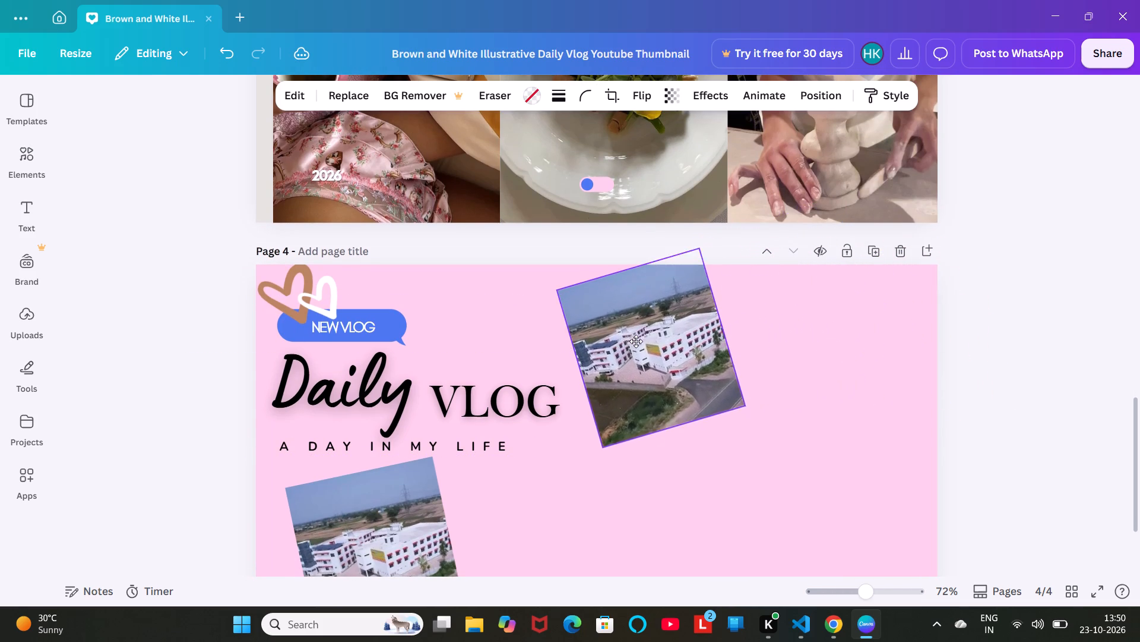
pyautogui.moveTo(636, 341); pyautogui.dragTo(833, 362)
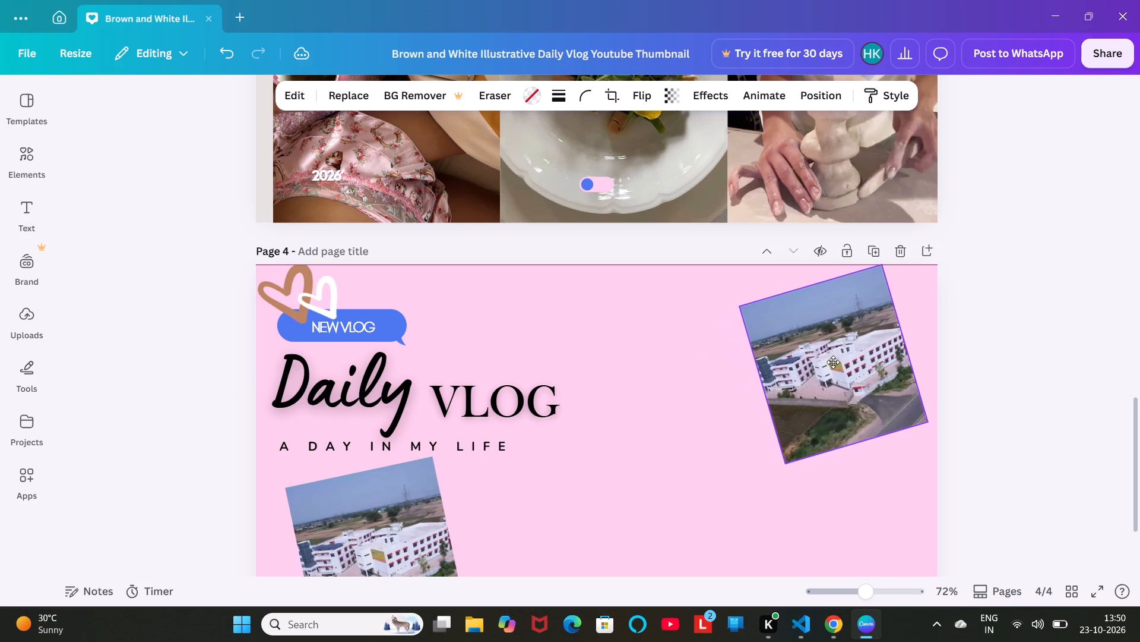
pyautogui.moveTo(833, 362); pyautogui.dragTo(832, 362)
pyautogui.moveTo(867, 474); pyautogui.dragTo(855, 480)
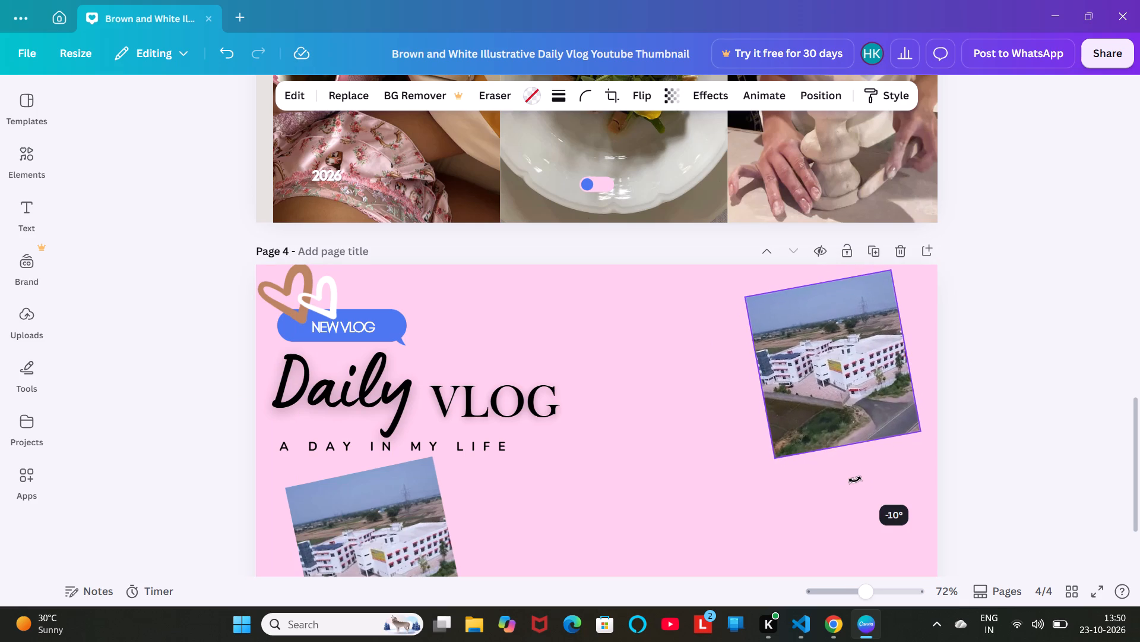
pyautogui.moveTo(855, 480); pyautogui.dragTo(853, 481)
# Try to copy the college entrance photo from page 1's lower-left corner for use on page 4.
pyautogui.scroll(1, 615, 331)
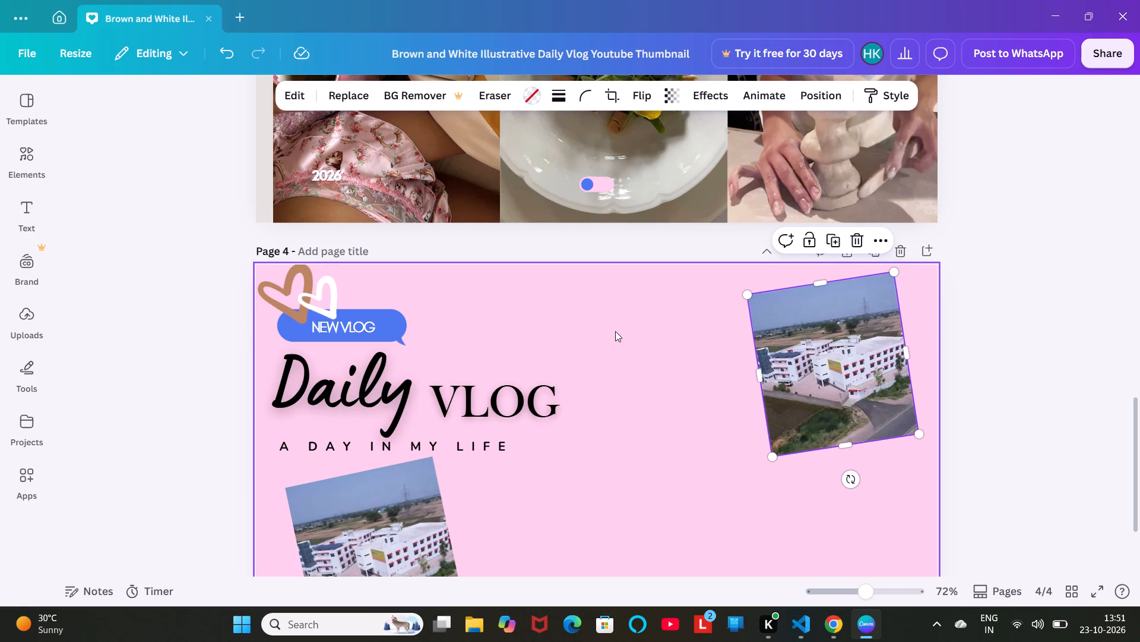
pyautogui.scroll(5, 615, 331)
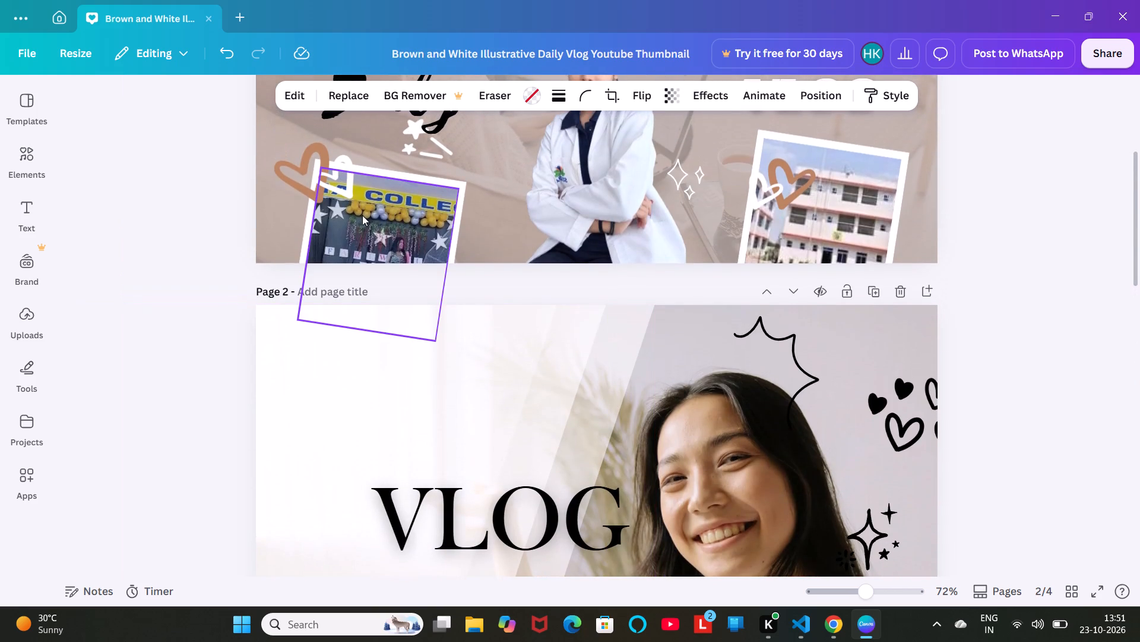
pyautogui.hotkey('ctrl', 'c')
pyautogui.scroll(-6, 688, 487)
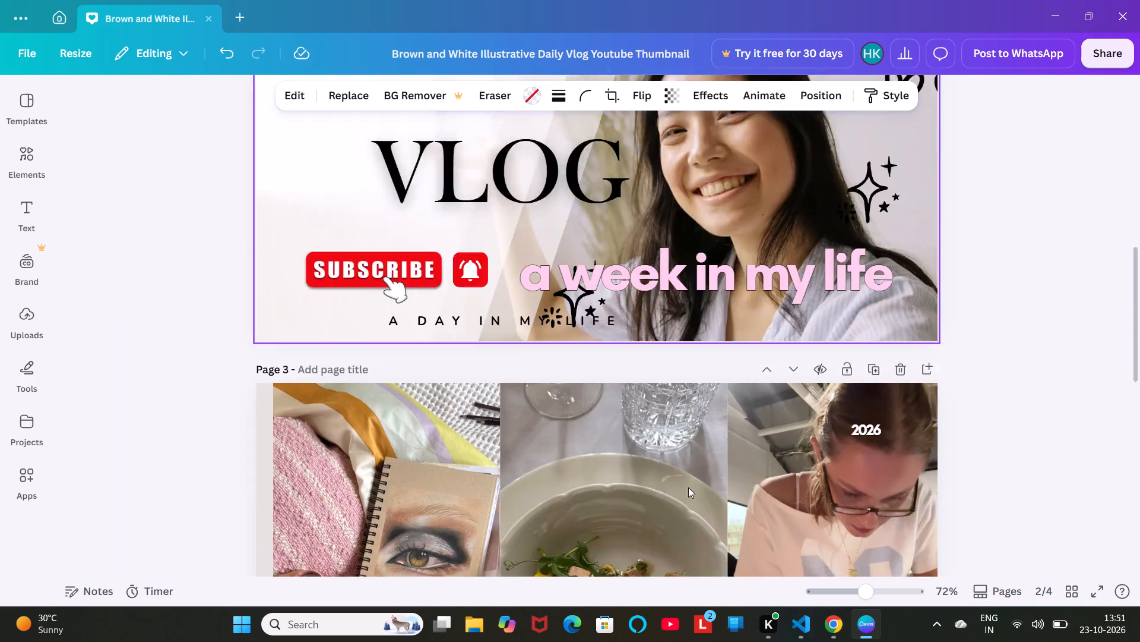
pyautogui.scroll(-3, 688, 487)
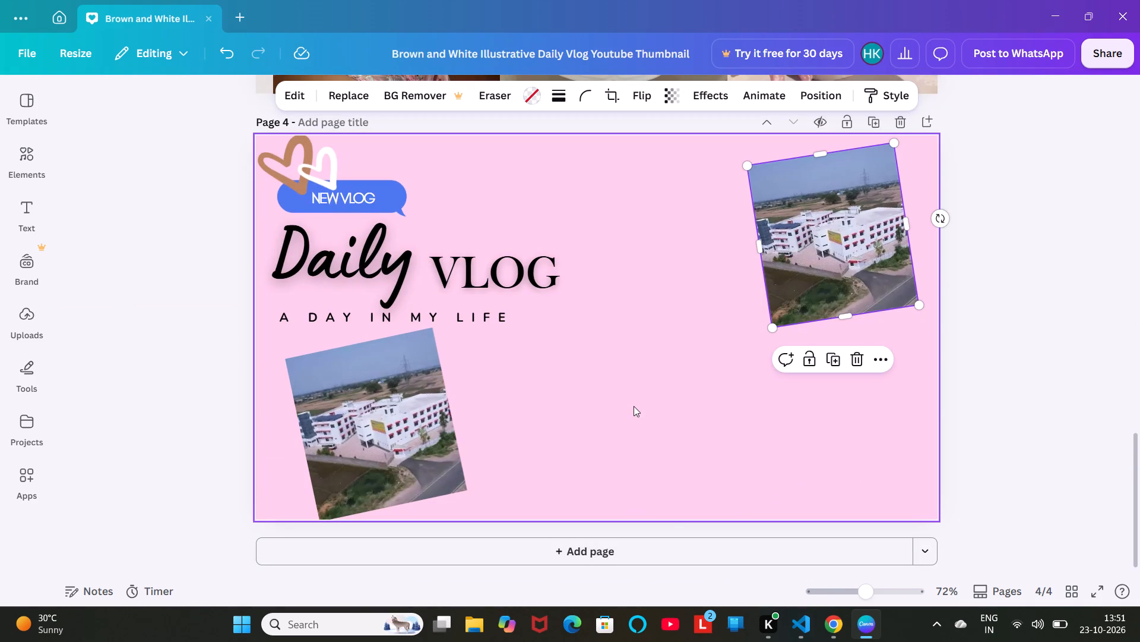
# Duplicate page 4's upper-right college photo and delete only the image from the copy, keeping its empty frame.
pyautogui.hotkey('ctrl', 'c')
pyautogui.hotkey('ctrl', 'v')
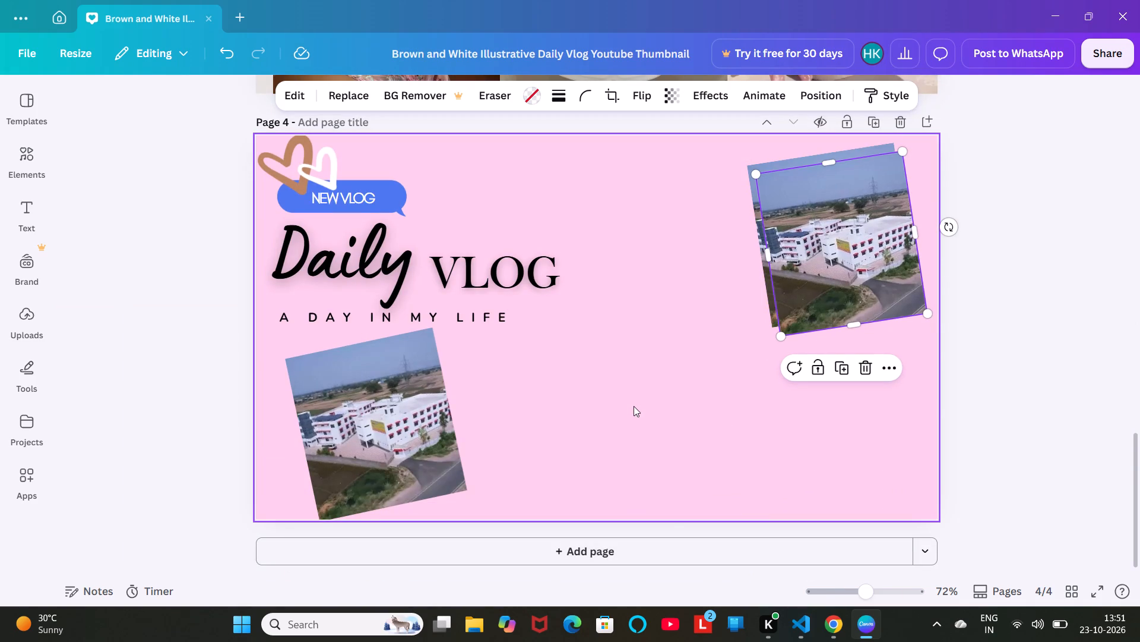
pyautogui.click(861, 363)
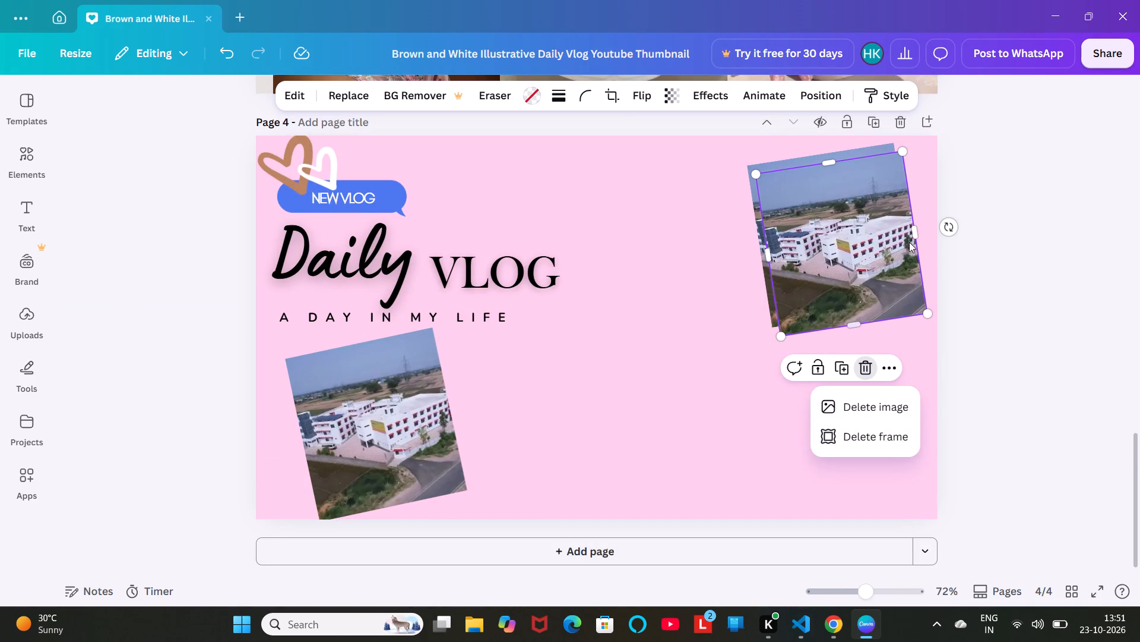
pyautogui.click(870, 254)
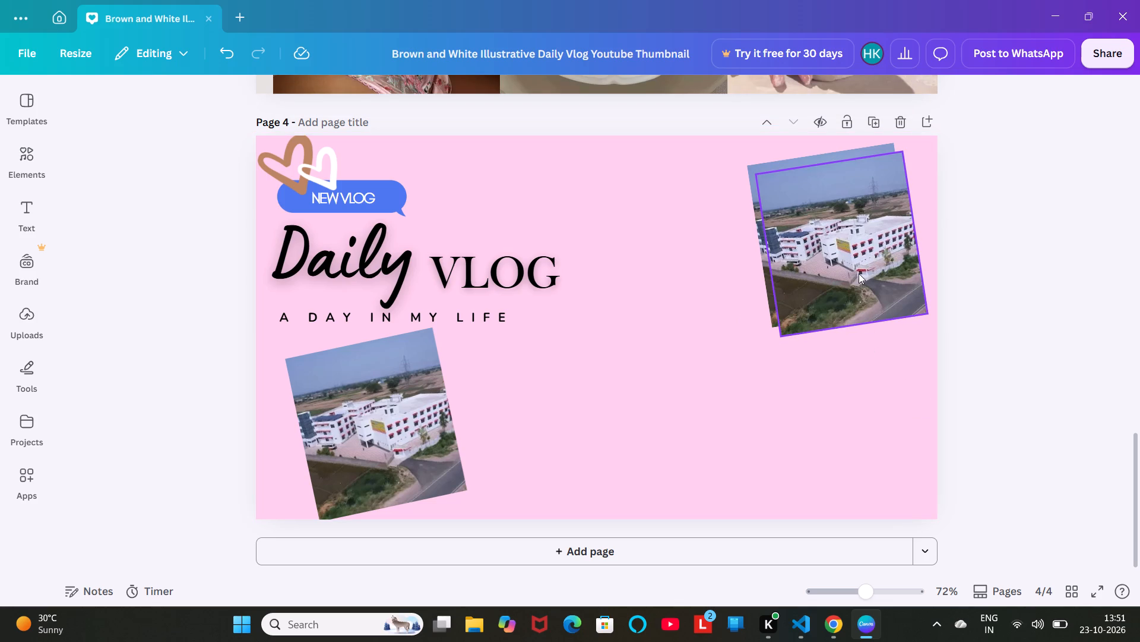
pyautogui.click(860, 287)
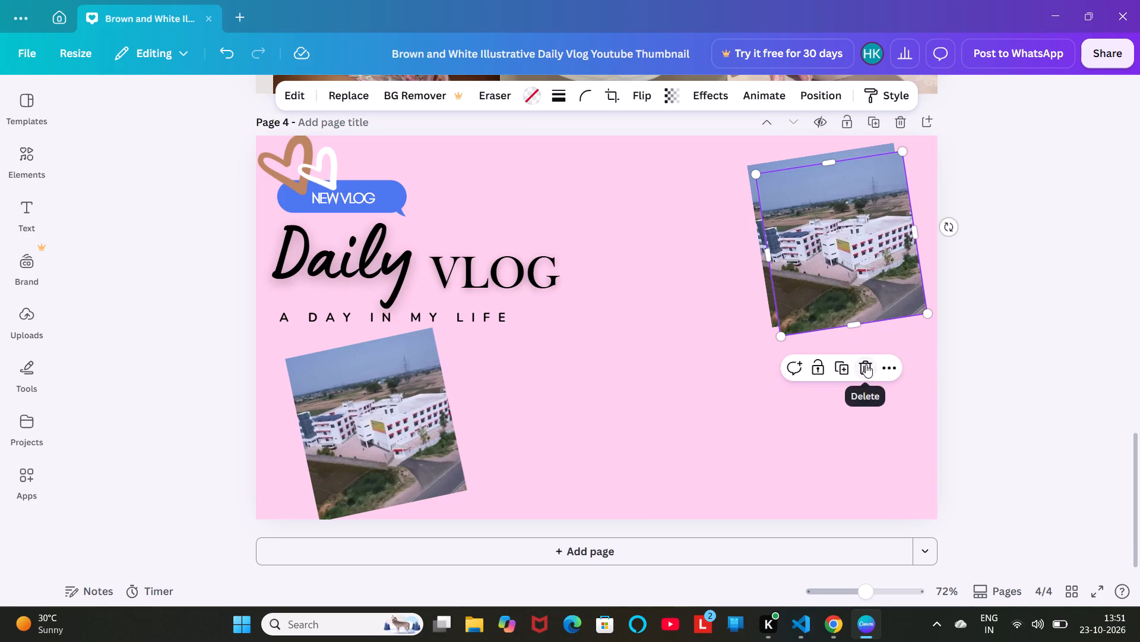
pyautogui.click(866, 364)
pyautogui.click(853, 401)
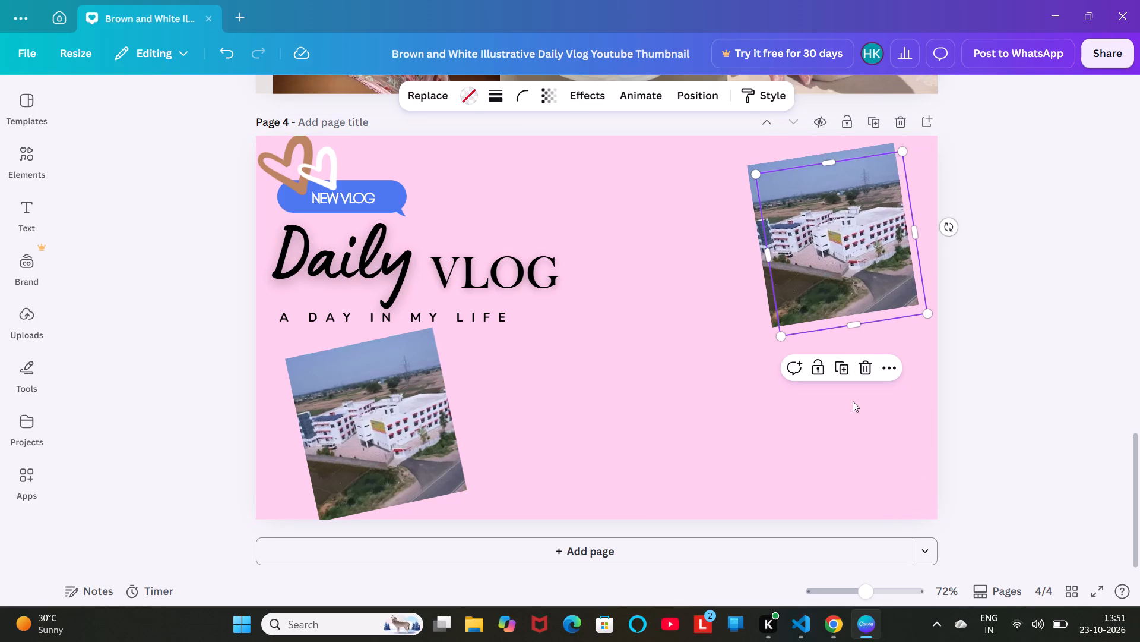
# Move the empty tilted frame to page 4's lower-right corner, beneath the upper-right college photo.
pyautogui.moveTo(858, 284); pyautogui.dragTo(746, 462)
pyautogui.hscroll(-1, 789, 436)
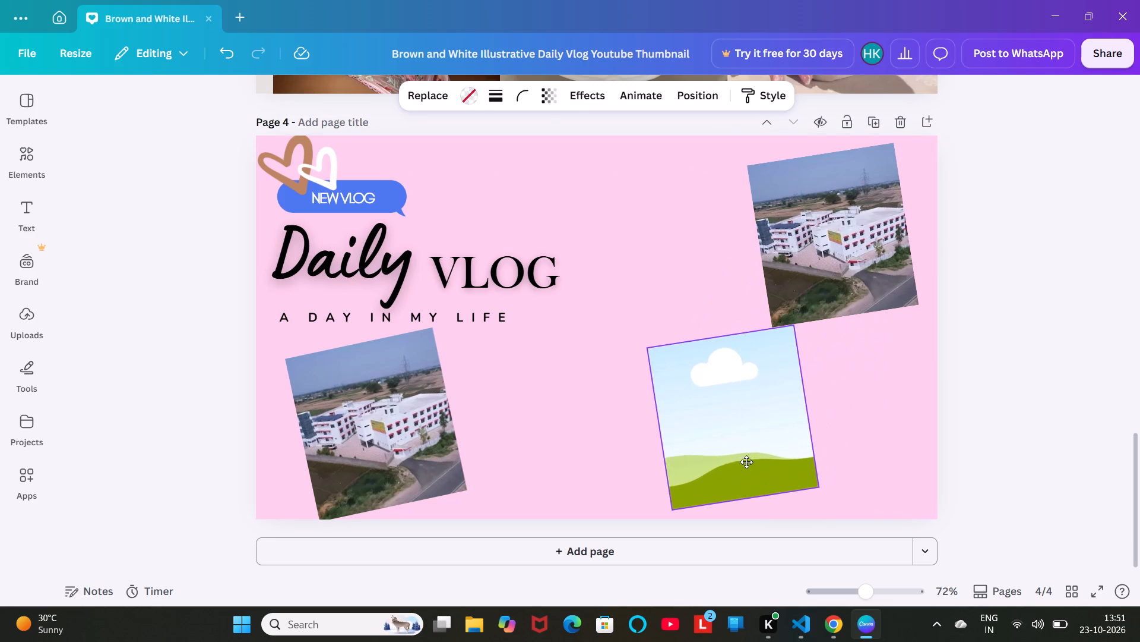
pyautogui.hscroll(-1, 746, 462)
pyautogui.moveTo(746, 462); pyautogui.dragTo(786, 473)
pyautogui.hscroll(1, 648, 461)
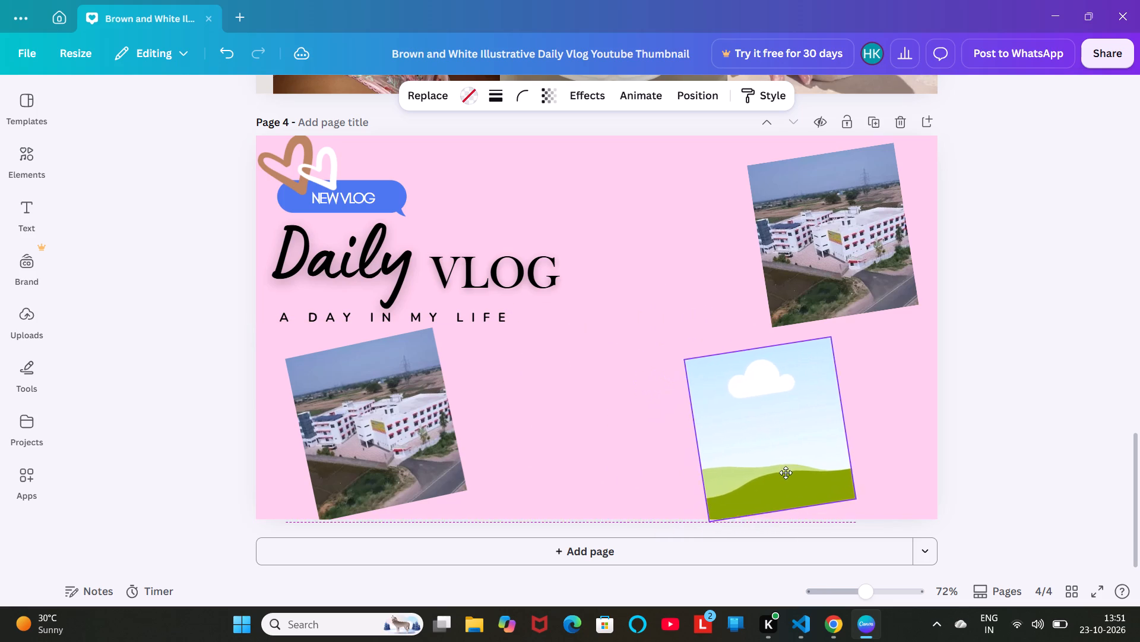
pyautogui.moveTo(786, 473); pyautogui.dragTo(832, 476)
pyautogui.hscroll(1, 786, 473)
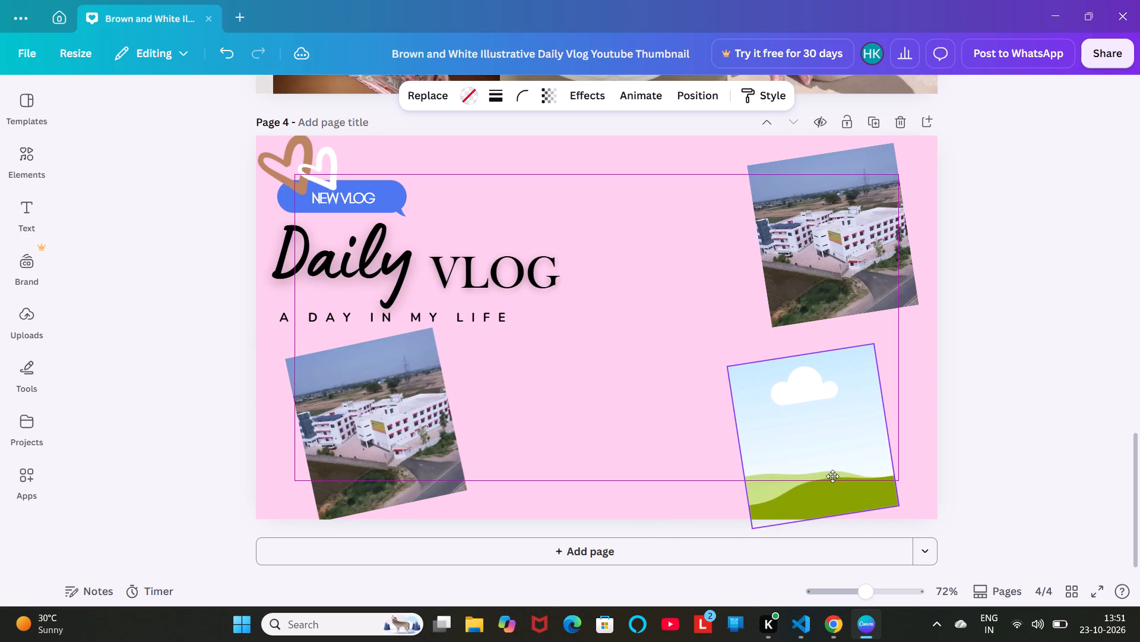
pyautogui.hscroll(1, 832, 476)
pyautogui.moveTo(832, 476); pyautogui.dragTo(862, 474)
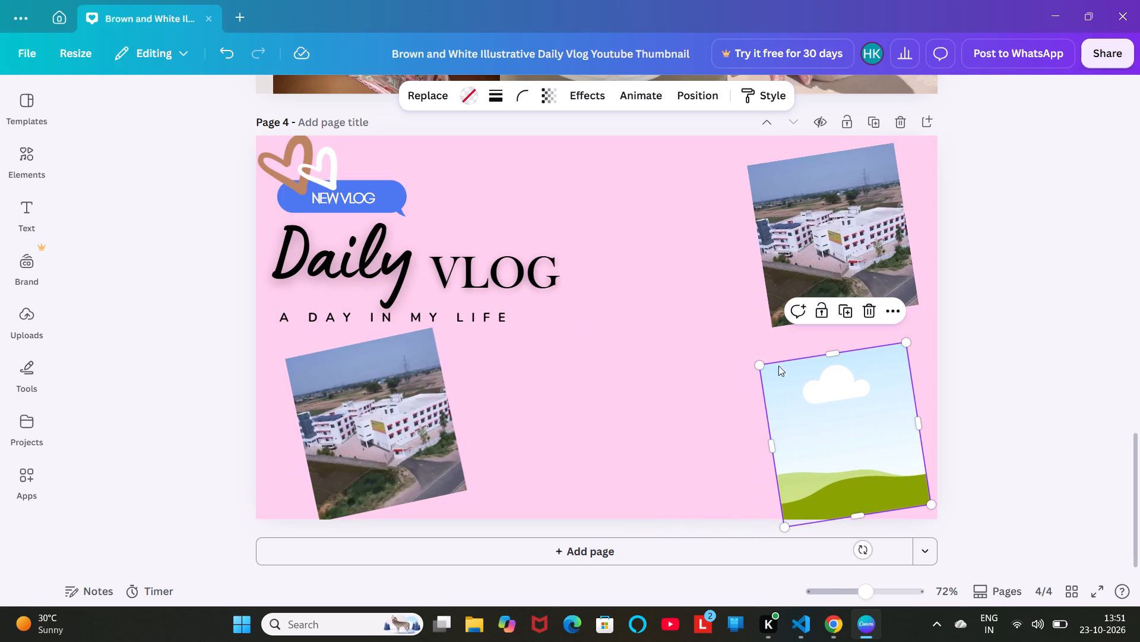
# Copy the red SUBSCRIBE graphic from page 2 to page 4 and place it beside the NEW VLOG bubble, above VLOG.
pyautogui.scroll(3, 658, 248)
pyautogui.scroll(-1, 658, 248)
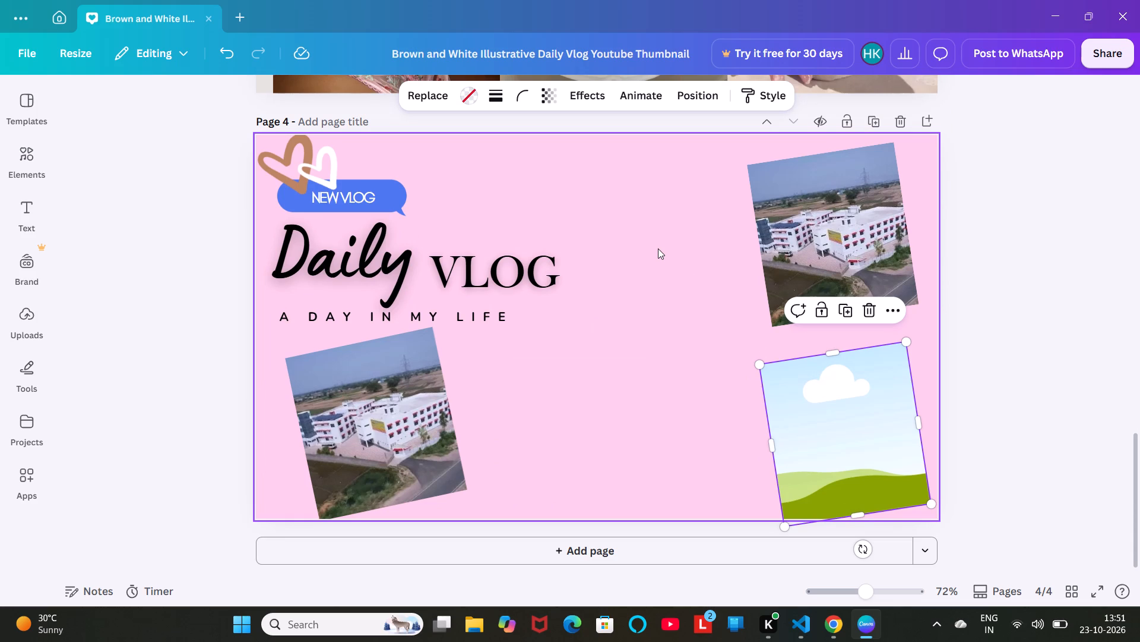
pyautogui.scroll(6, 562, 203)
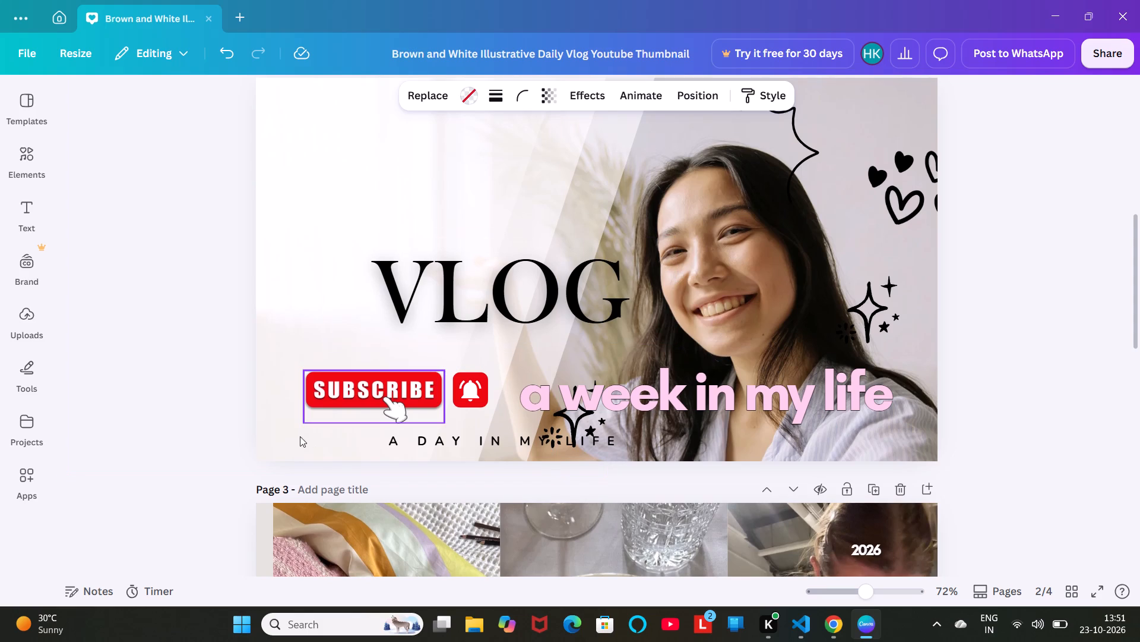
pyautogui.click(360, 395)
pyautogui.hotkey('ctrl', 'c')
pyautogui.scroll(-1, 522, 411)
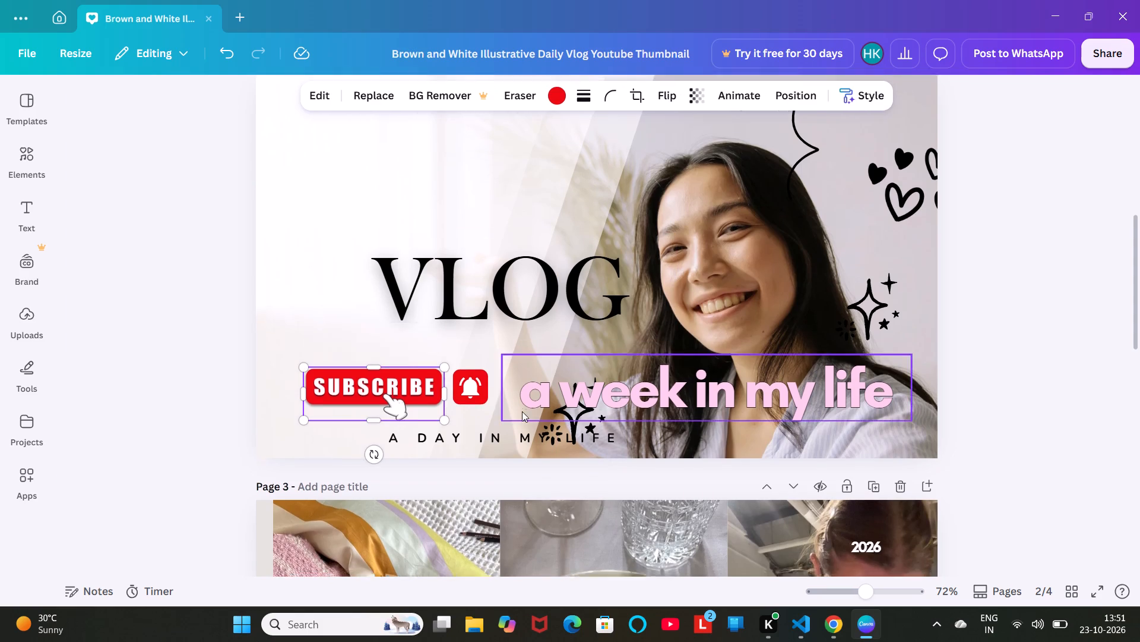
pyautogui.scroll(-4, 522, 411)
pyautogui.hotkey('ctrl', 'v')
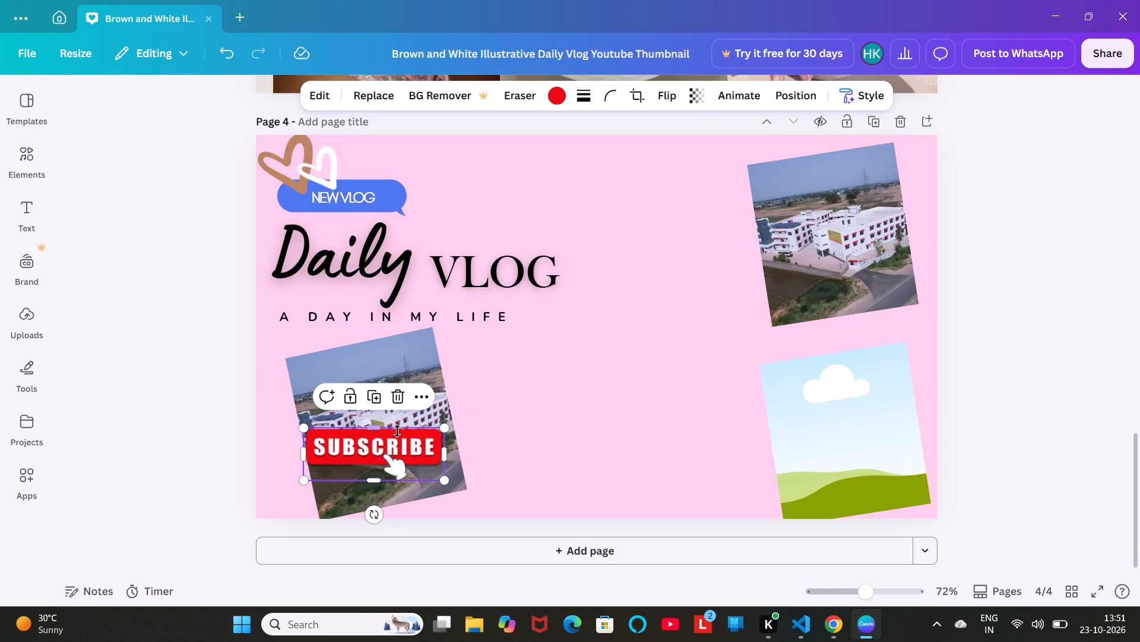
pyautogui.moveTo(390, 451); pyautogui.dragTo(504, 204)
pyautogui.click(582, 204)
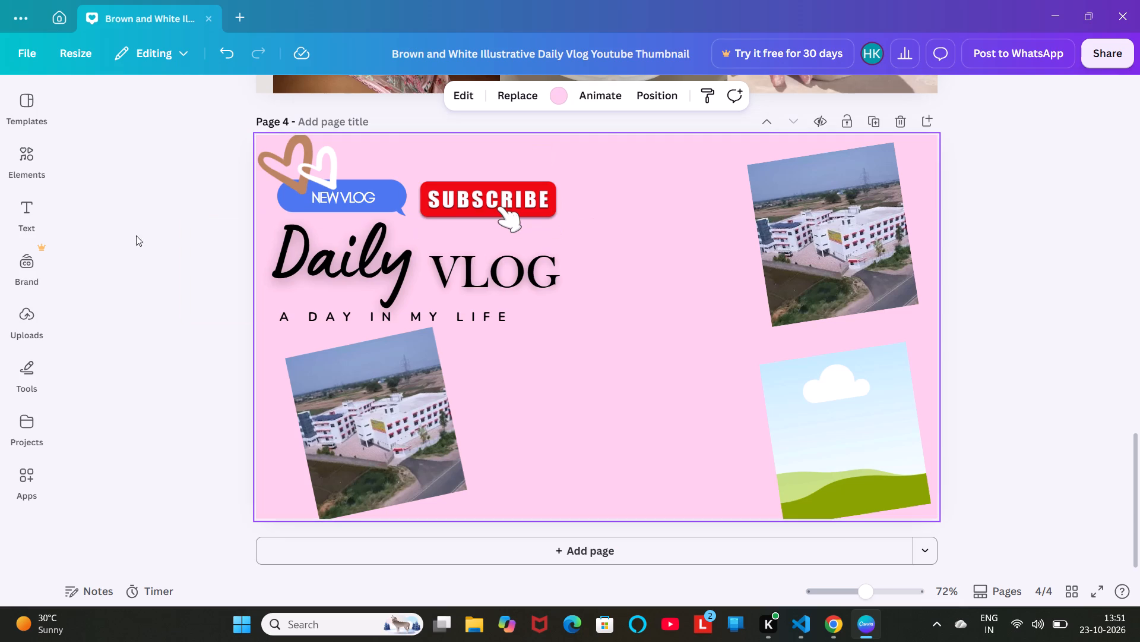
# Add the recently used Spooky text style to page 4 and replace its wording with "study".
pyautogui.click(24, 204)
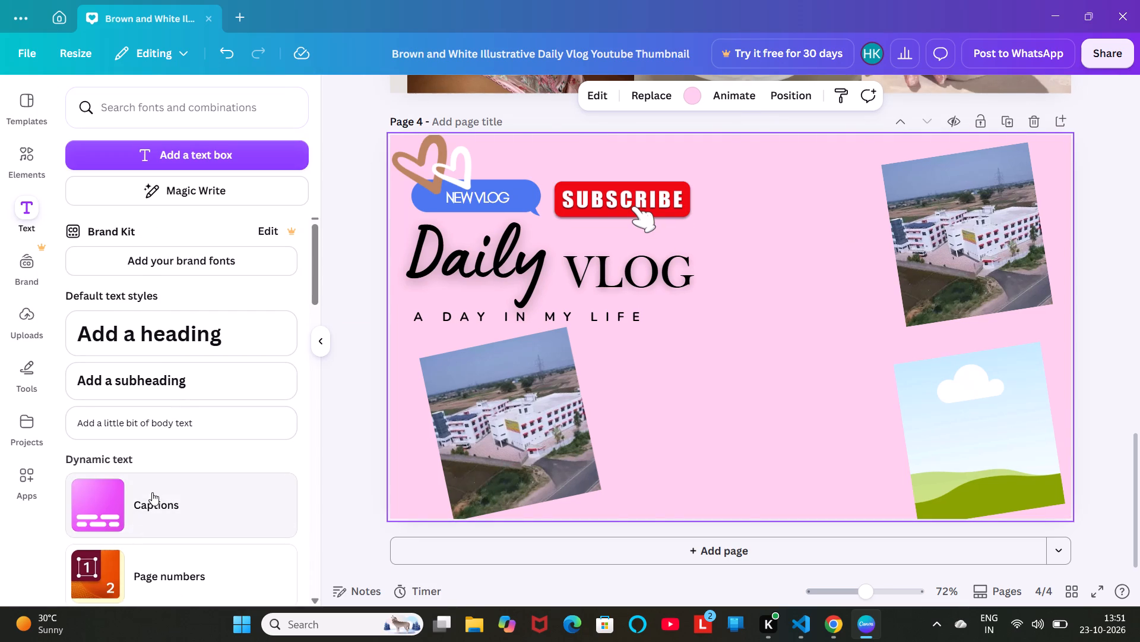
pyautogui.scroll(-4, 151, 508)
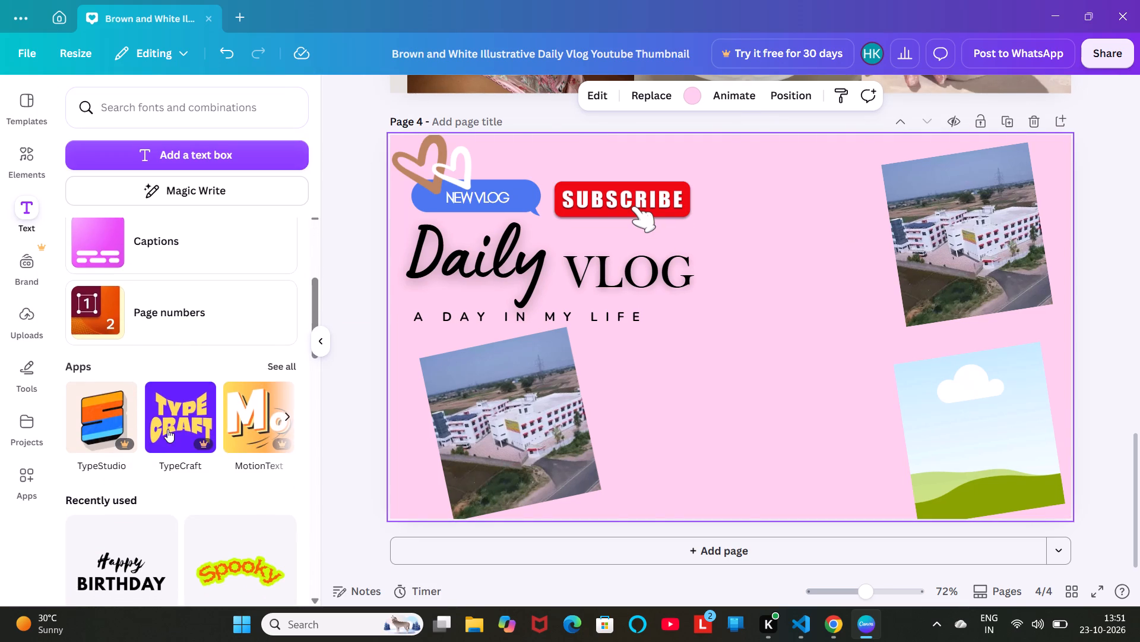
pyautogui.scroll(-1, 164, 430)
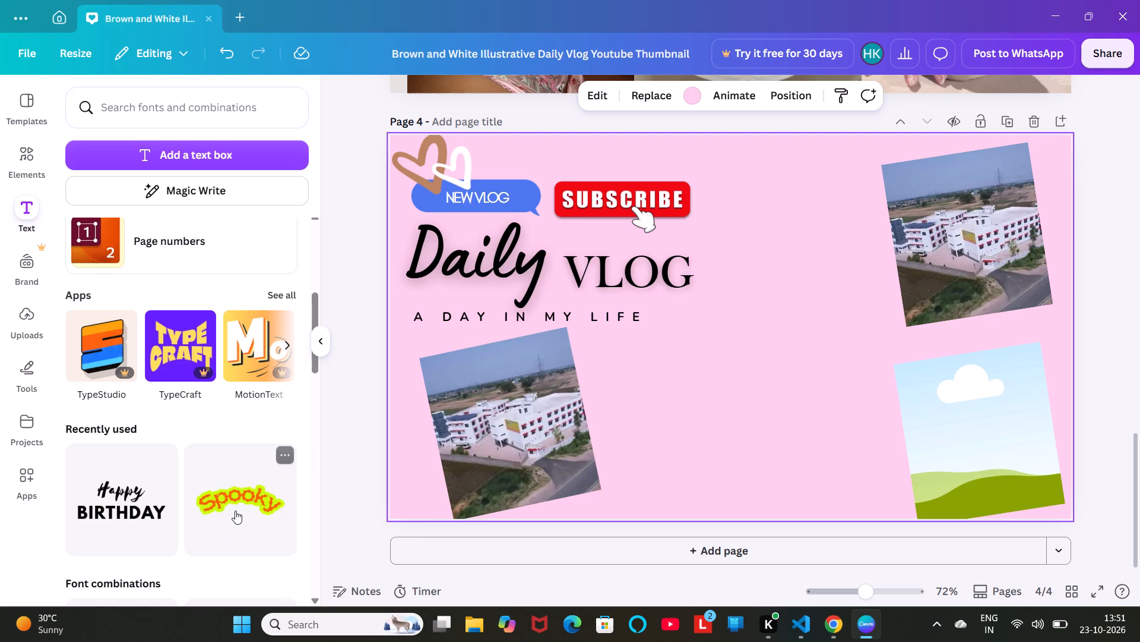
pyautogui.click(235, 511)
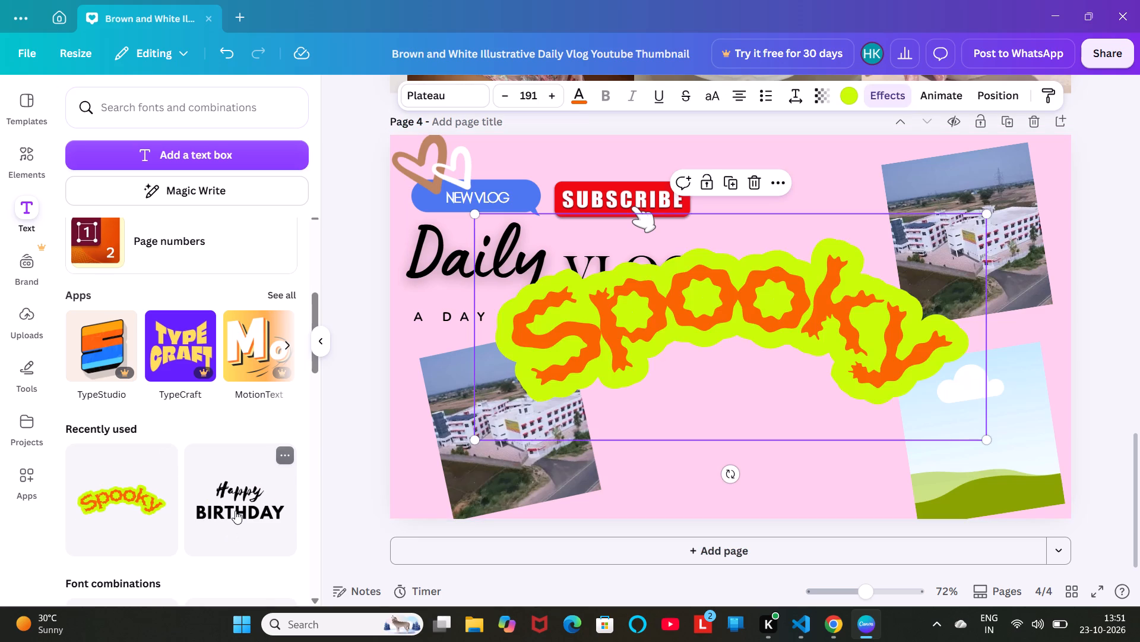
pyautogui.click(631, 342)
pyautogui.press('BackSpace')
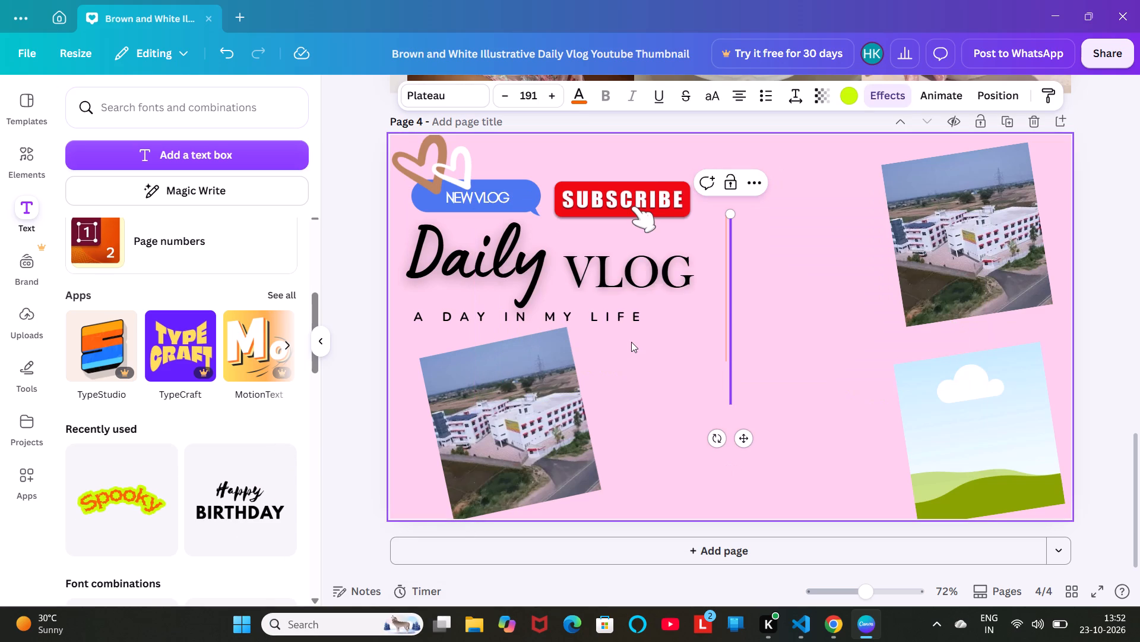
pyautogui.write('st')
pyautogui.write('udy')
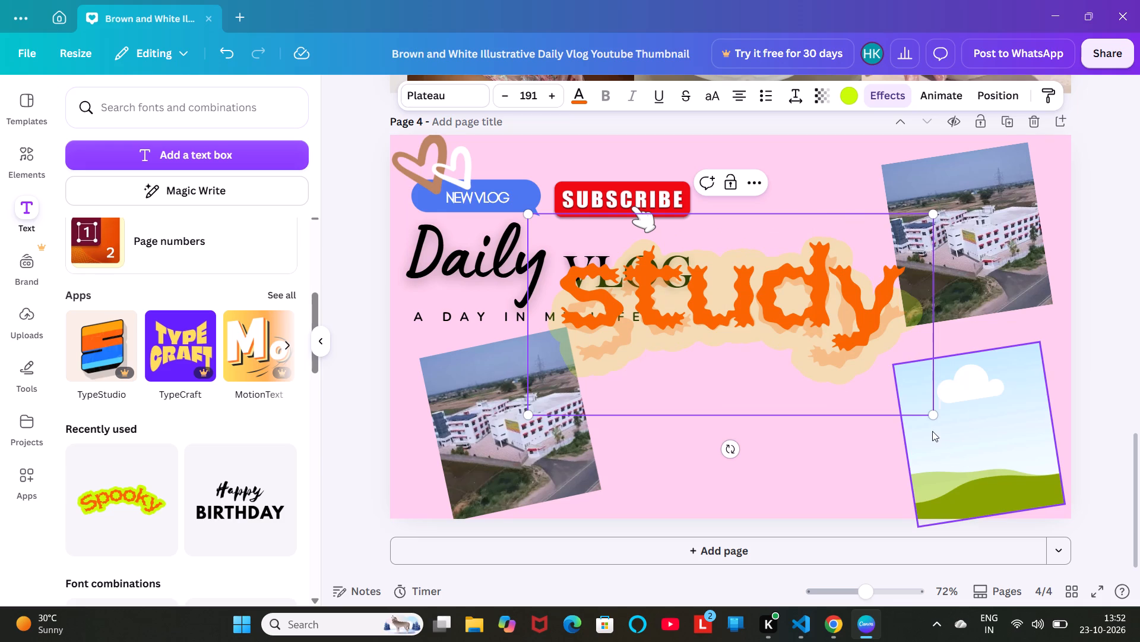
# Shrink the "study" text to about size 51 and place it at page 4's top edge, just above NEW VLOG and SUBSCRIBE.
pyautogui.moveTo(935, 420); pyautogui.dragTo(681, 266)
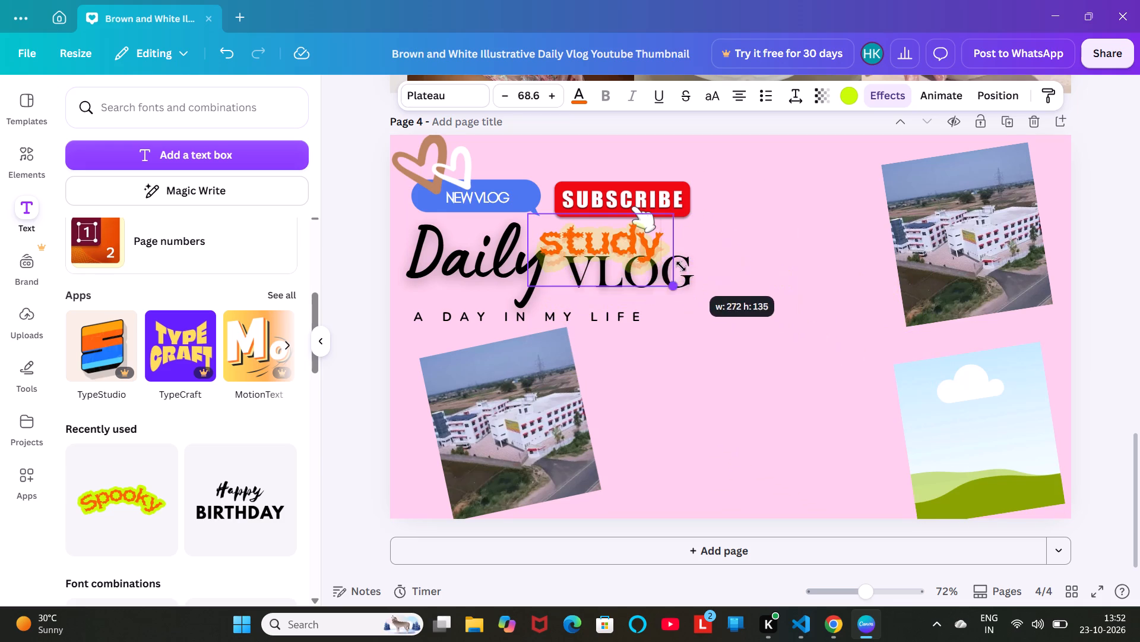
pyautogui.moveTo(681, 266); pyautogui.dragTo(654, 247)
pyautogui.moveTo(586, 243); pyautogui.dragTo(718, 239)
pyautogui.click(718, 239)
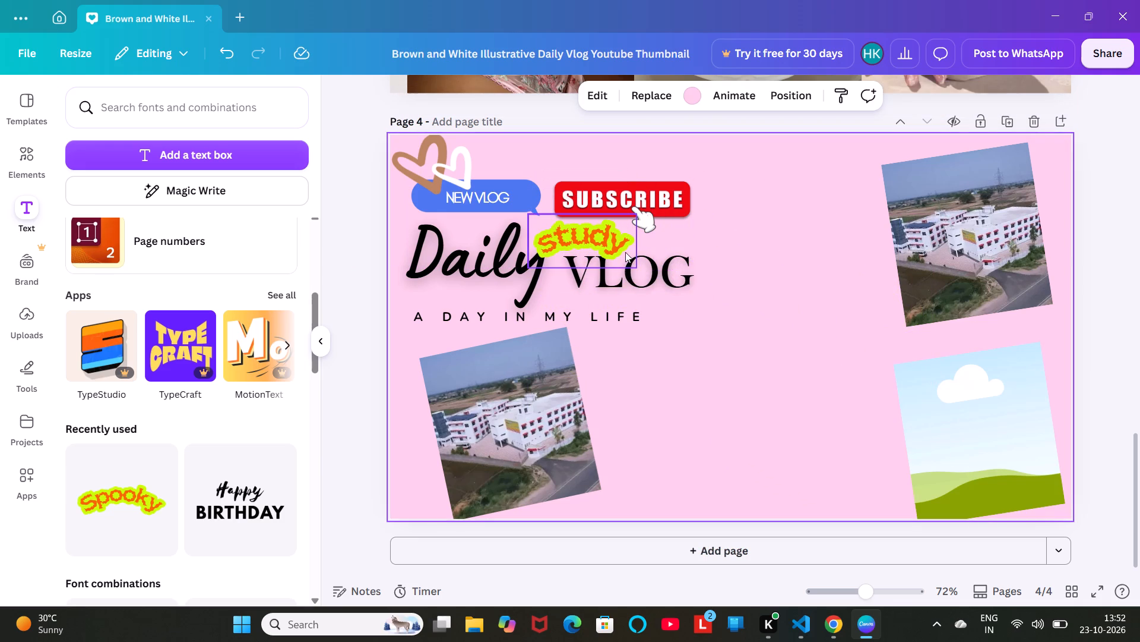
pyautogui.moveTo(611, 242); pyautogui.dragTo(745, 146)
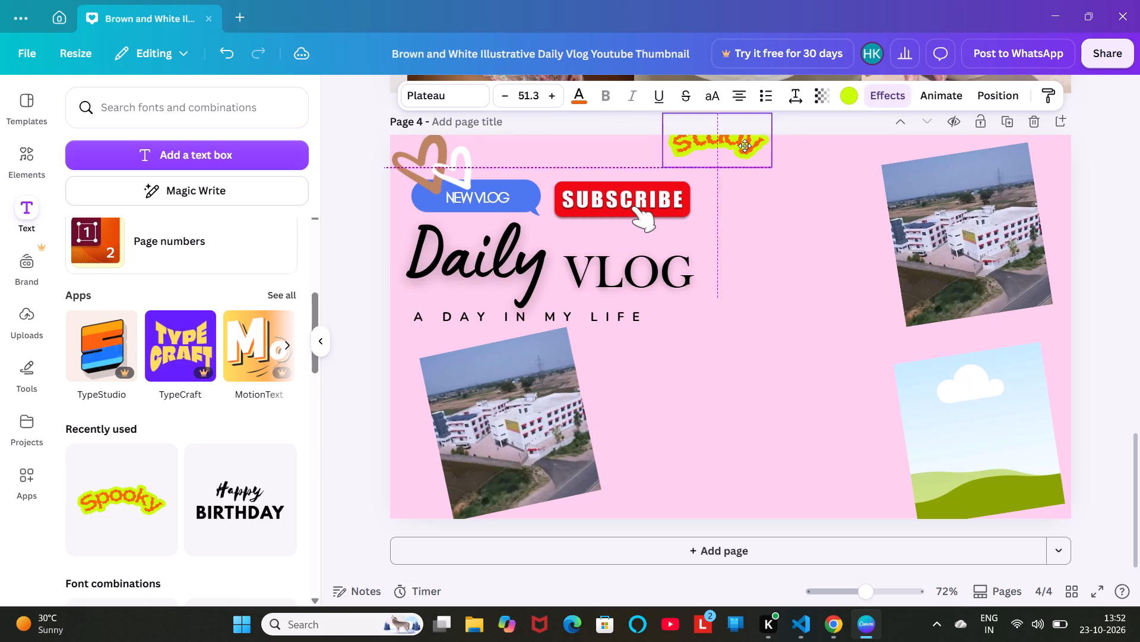
pyautogui.moveTo(745, 146); pyautogui.dragTo(587, 160)
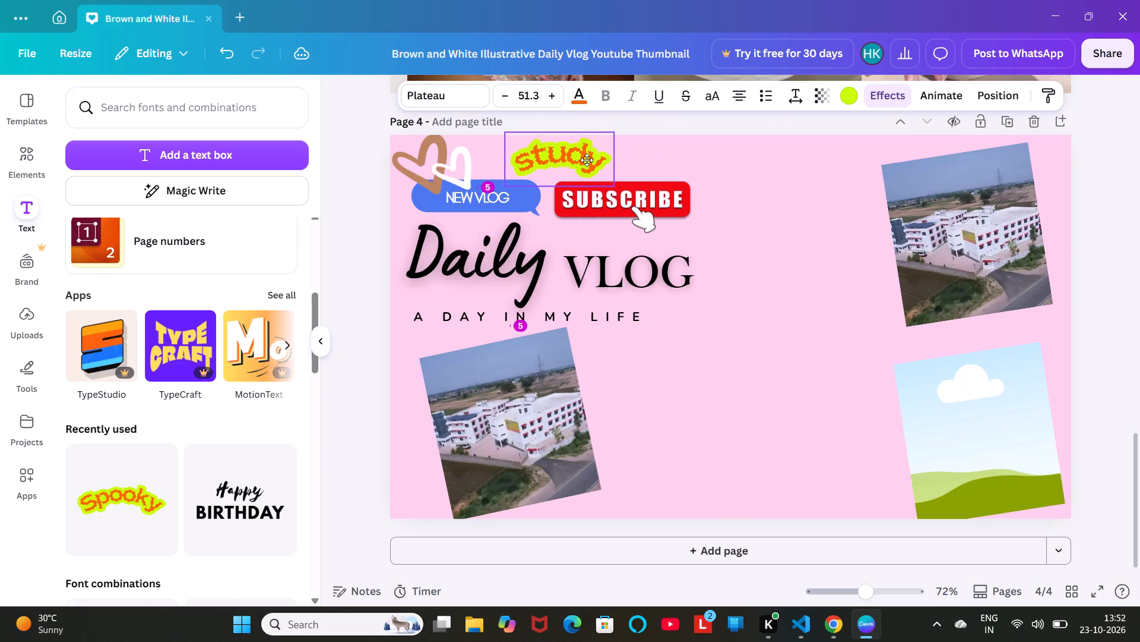
pyautogui.moveTo(587, 160); pyautogui.dragTo(584, 159)
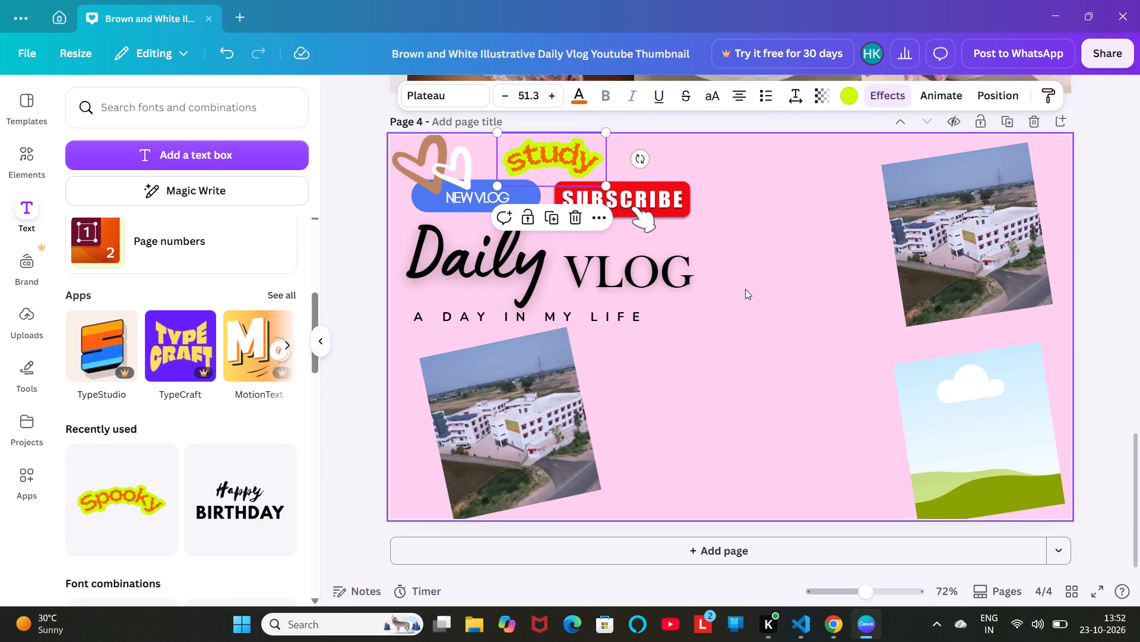
pyautogui.click(745, 289)
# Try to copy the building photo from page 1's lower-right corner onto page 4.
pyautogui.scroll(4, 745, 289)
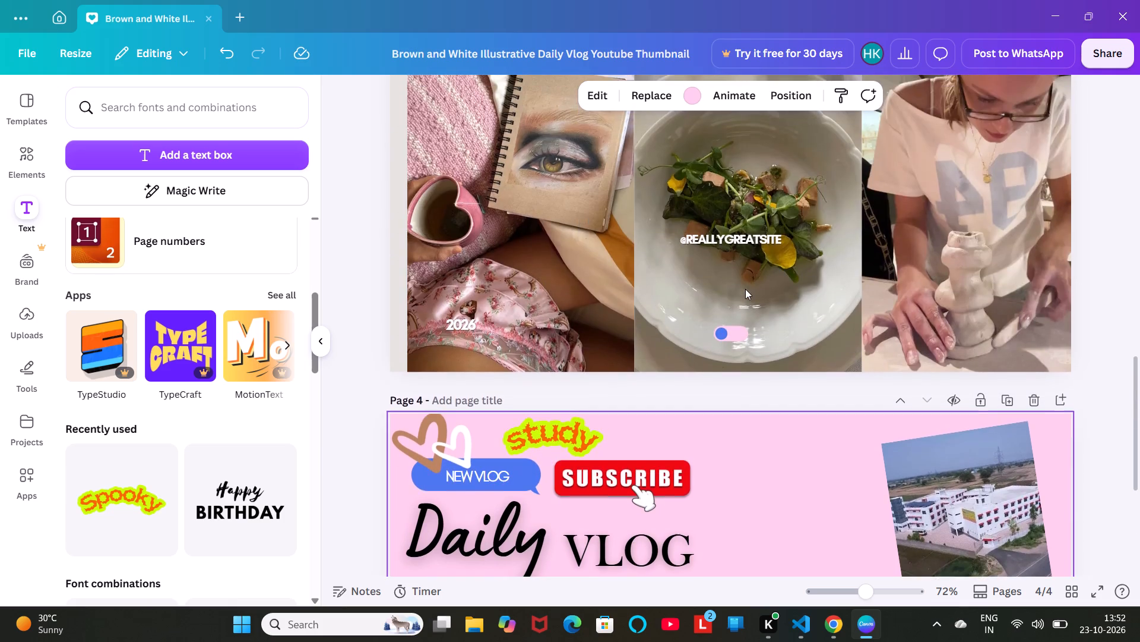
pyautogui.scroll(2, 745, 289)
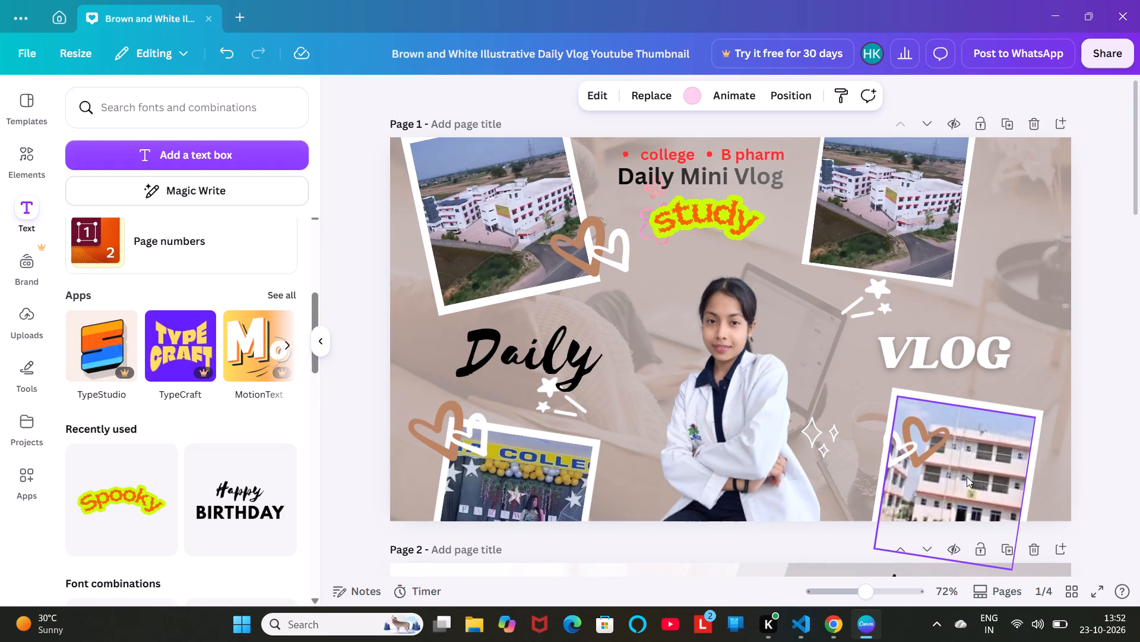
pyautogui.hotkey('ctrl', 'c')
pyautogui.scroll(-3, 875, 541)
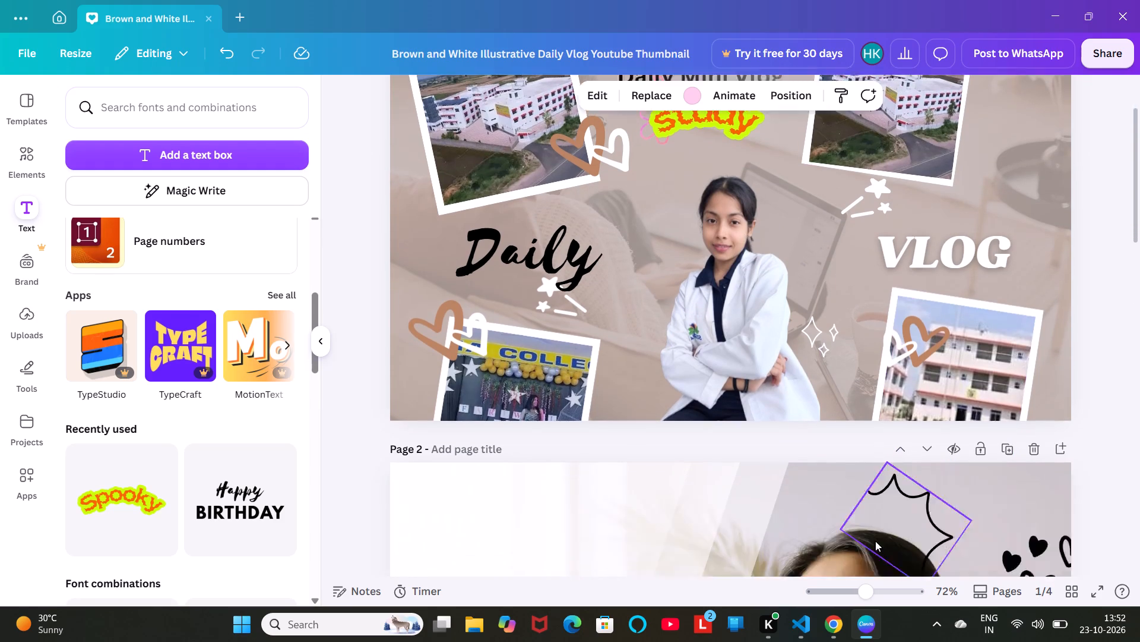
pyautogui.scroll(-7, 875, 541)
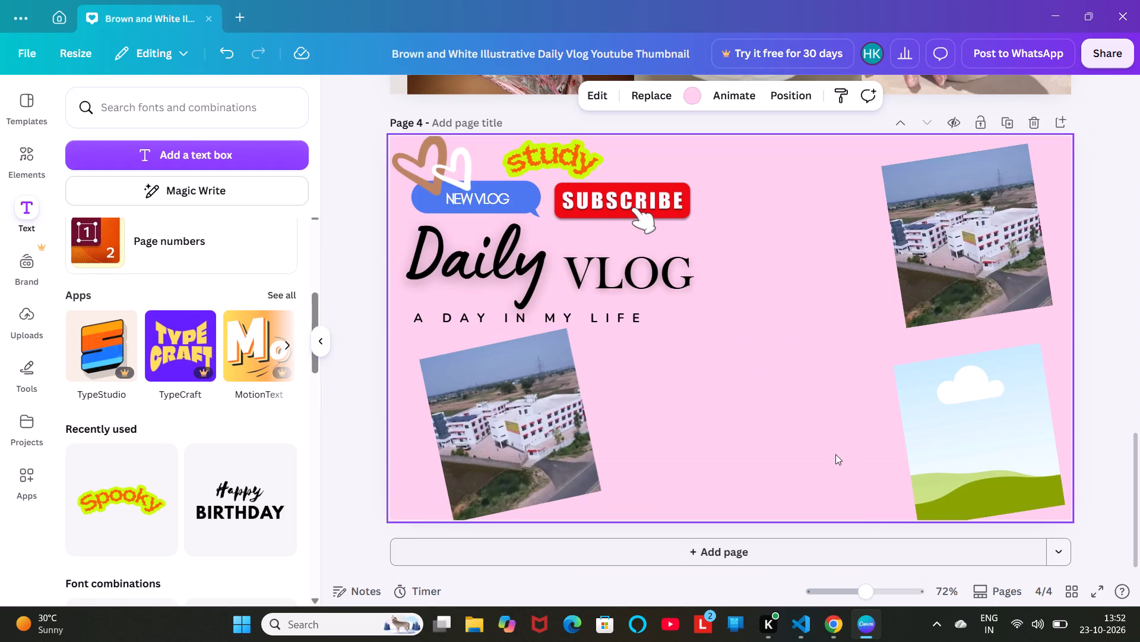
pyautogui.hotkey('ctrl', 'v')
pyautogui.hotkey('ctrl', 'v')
# Copy page 1's lower-right building photo onto page 4 and move it over the empty tilted frame in the lower-right corner.
pyautogui.scroll(2, 959, 305)
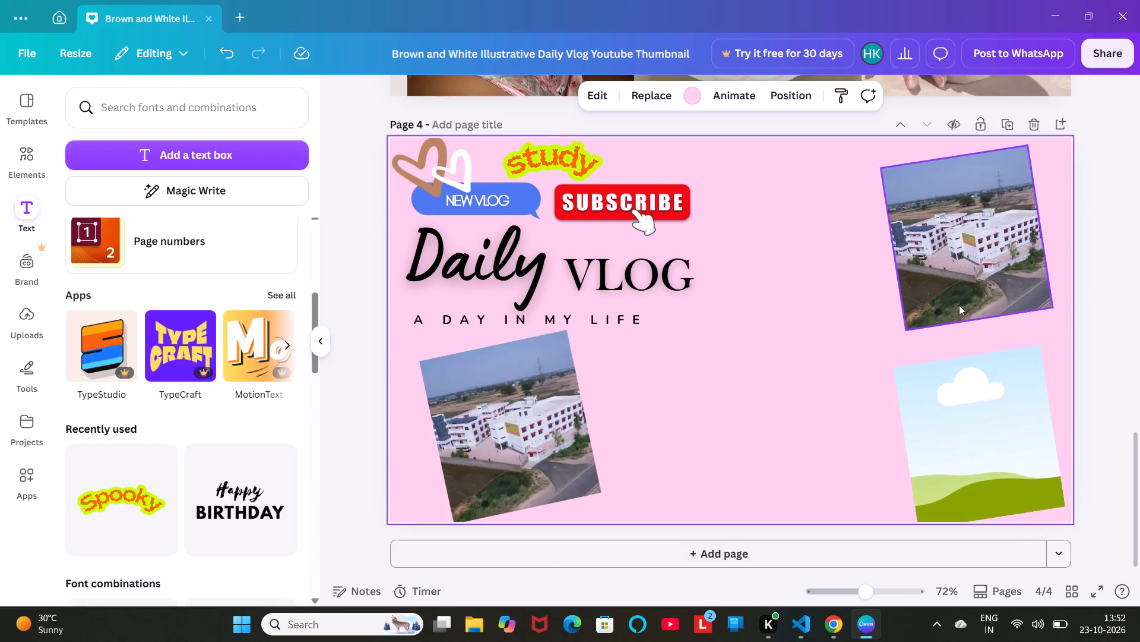
pyautogui.scroll(3, 959, 305)
pyautogui.scroll(3, 968, 382)
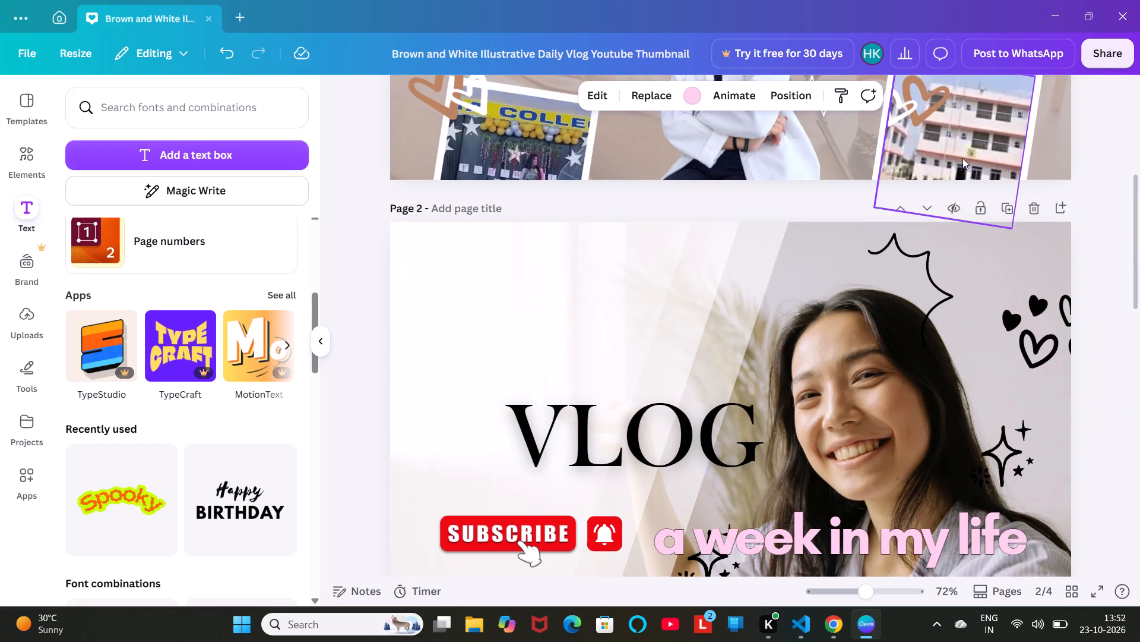
pyautogui.click(962, 158)
pyautogui.hotkey('ctrl', 'c')
pyautogui.scroll(-3, 945, 389)
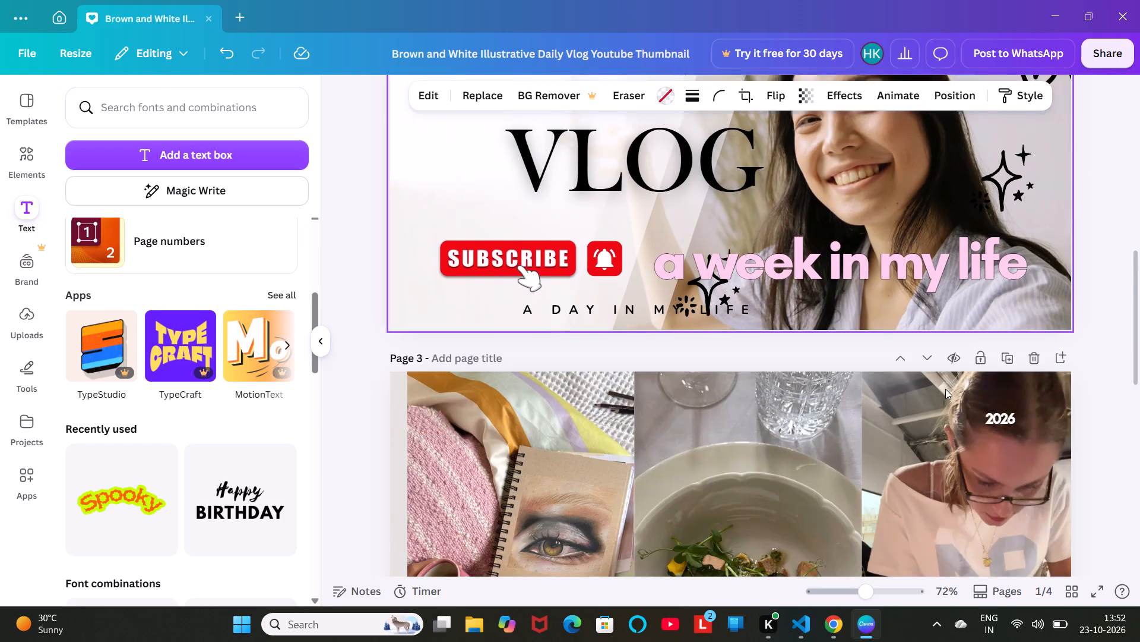
pyautogui.scroll(-5, 945, 389)
pyautogui.hotkey('ctrl', 'v')
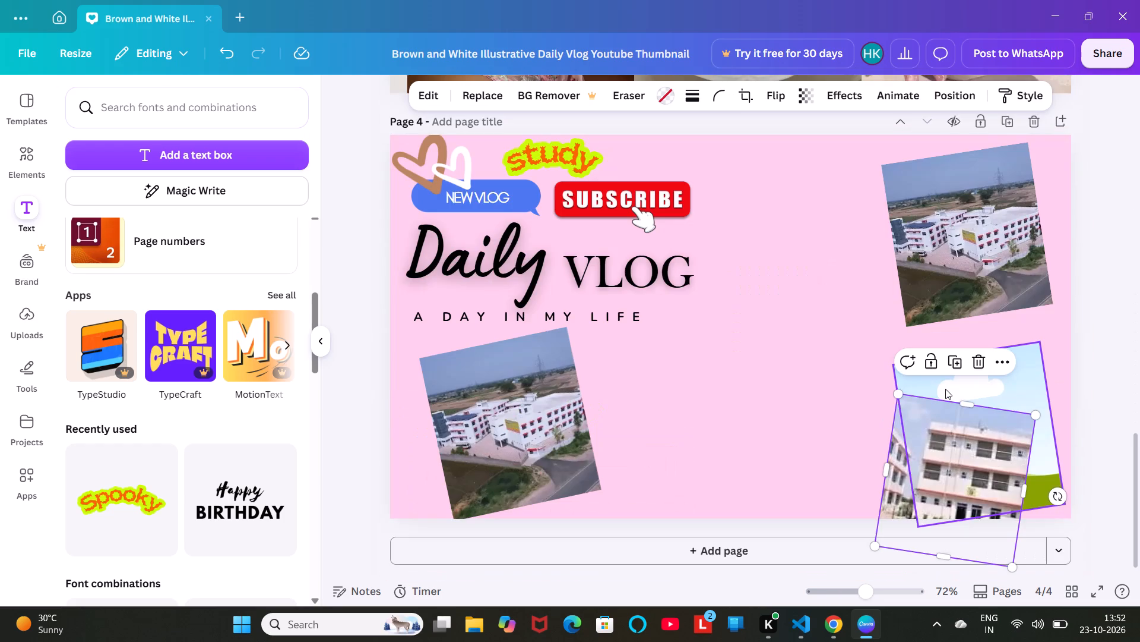
pyautogui.click(1011, 428)
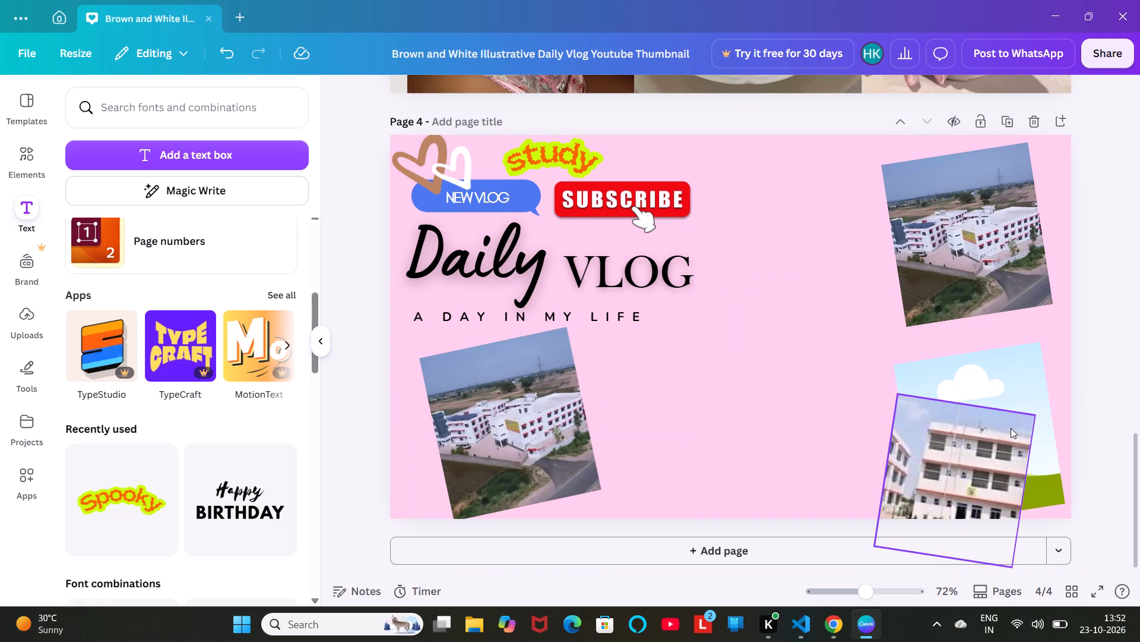
pyautogui.moveTo(1003, 435); pyautogui.dragTo(1024, 381)
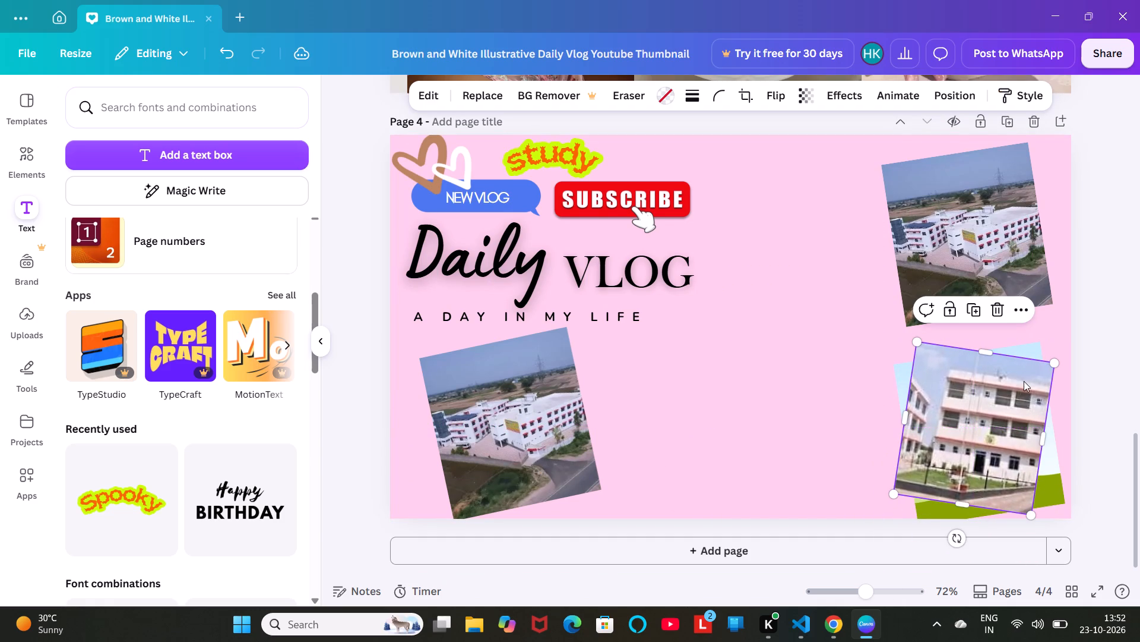
# Tilt page 4's lower-right building photo counter-clockwise and enlarge it until it covers the green and blue frame behind it.
pyautogui.moveTo(956, 538); pyautogui.dragTo(978, 521)
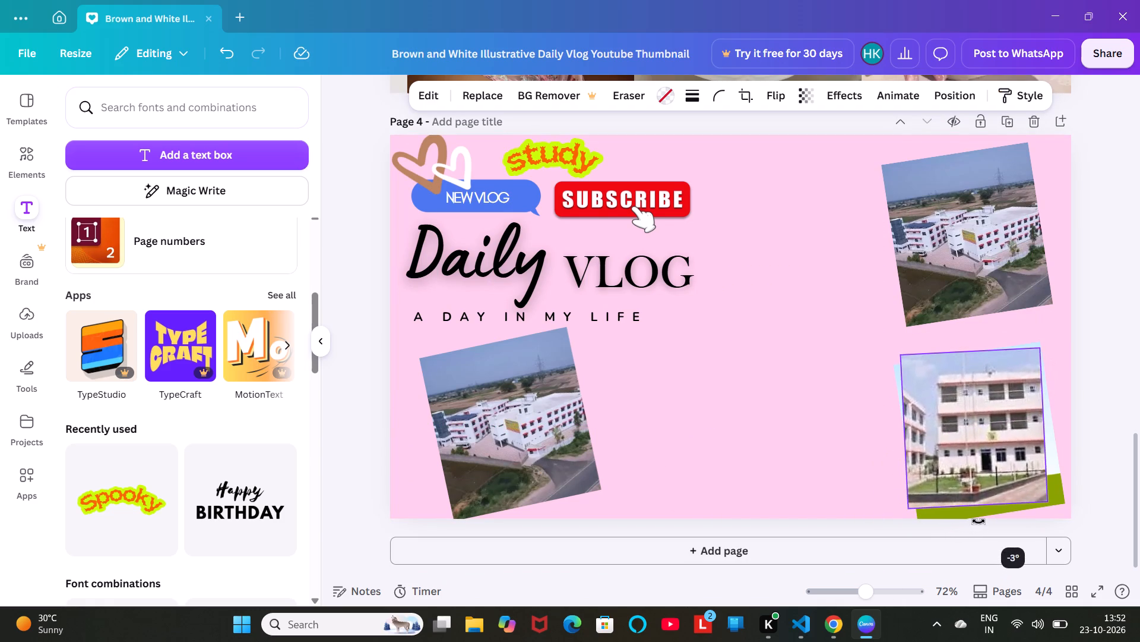
pyautogui.moveTo(978, 521); pyautogui.dragTo(991, 520)
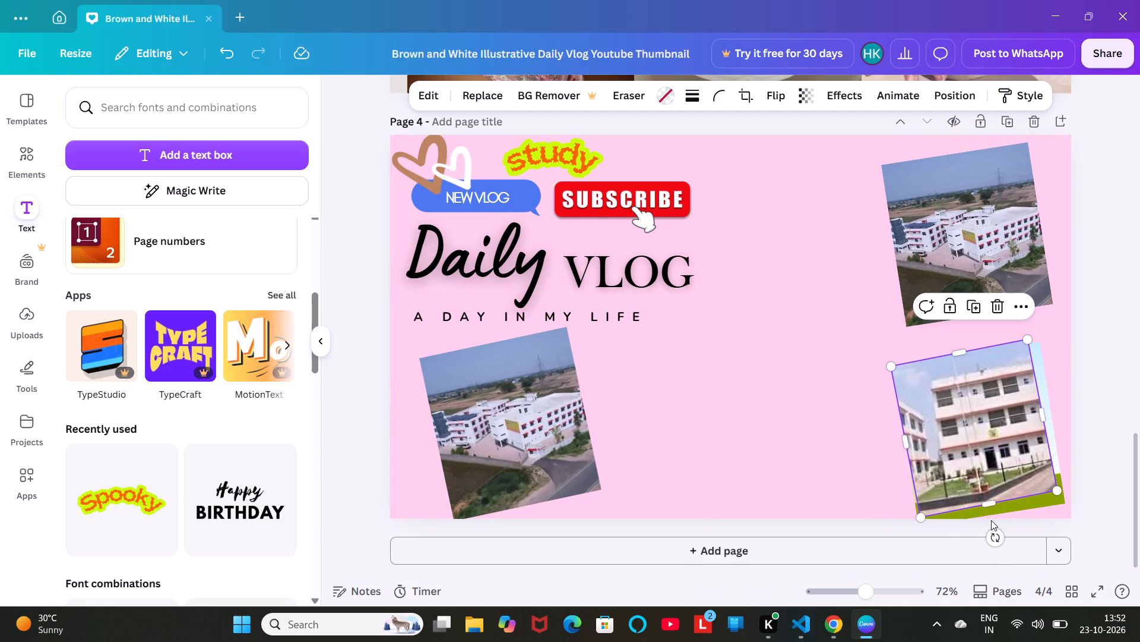
pyautogui.moveTo(992, 508); pyautogui.dragTo(1002, 520)
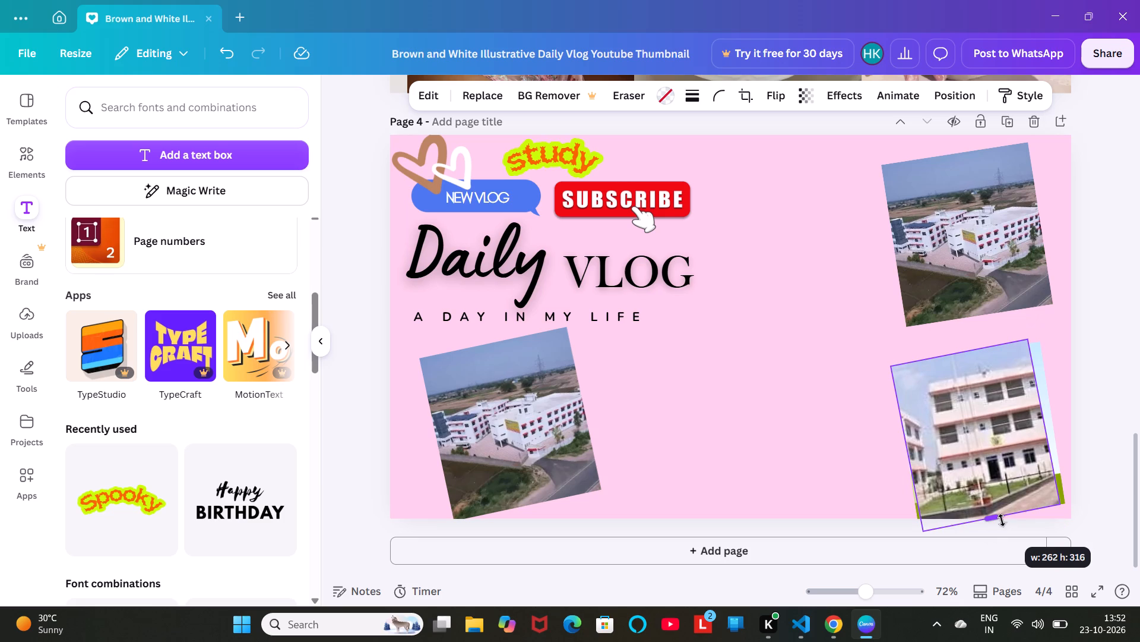
pyautogui.moveTo(1002, 520); pyautogui.dragTo(1003, 519)
pyautogui.click(996, 467)
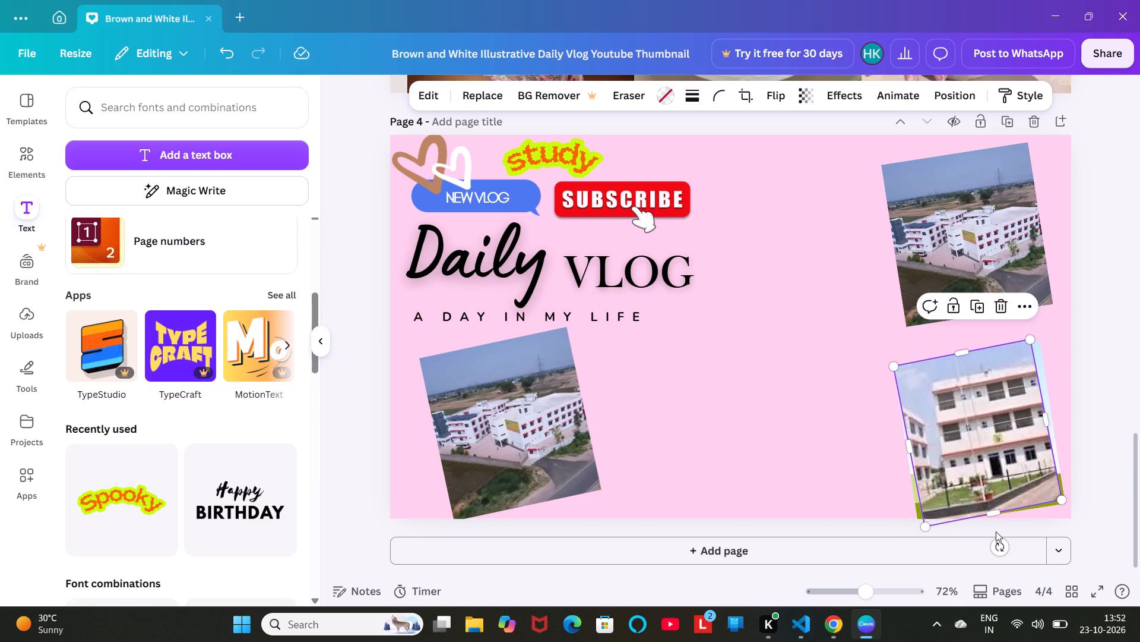
pyautogui.moveTo(997, 542); pyautogui.dragTo(995, 542)
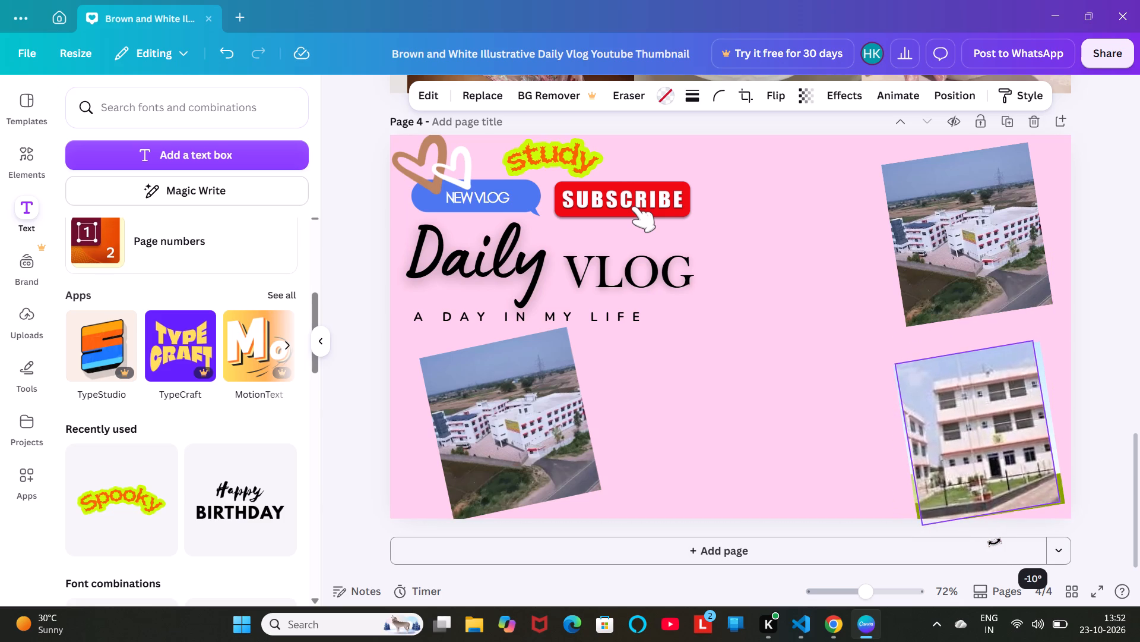
pyautogui.moveTo(995, 542); pyautogui.dragTo(990, 542)
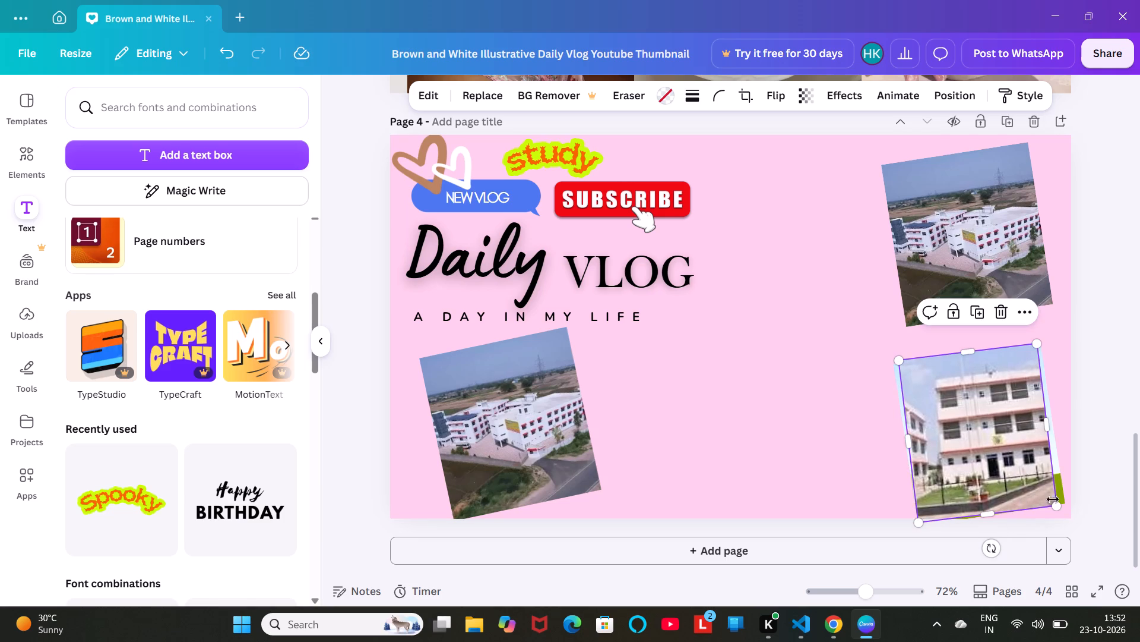
pyautogui.click(1054, 505)
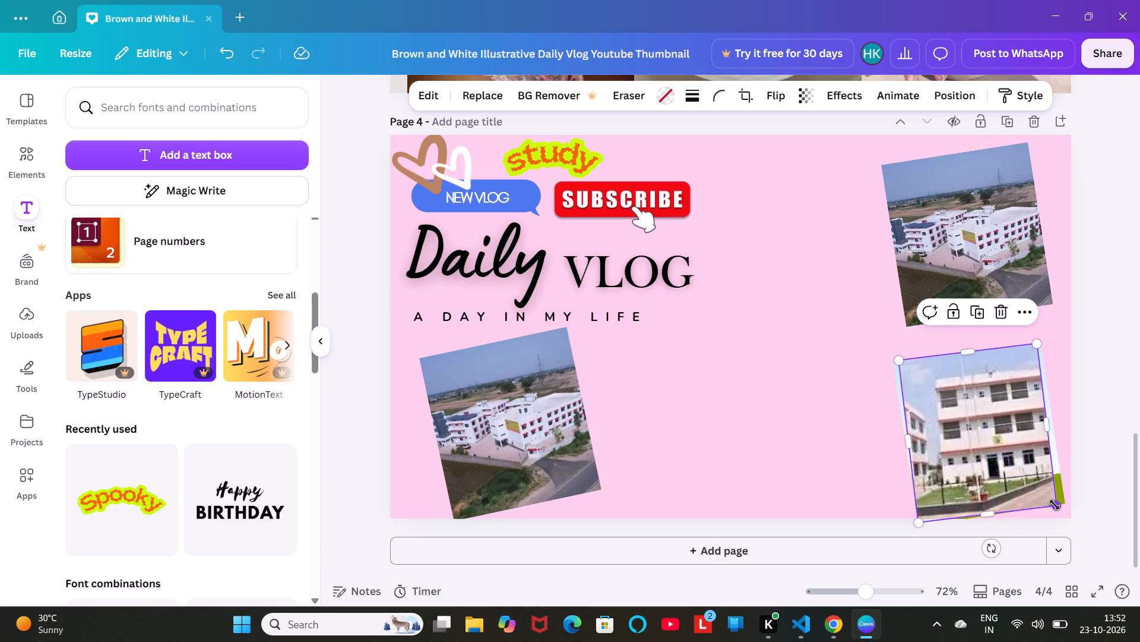
pyautogui.tripleClick(1056, 505)
pyautogui.moveTo(1056, 505); pyautogui.dragTo(1056, 506)
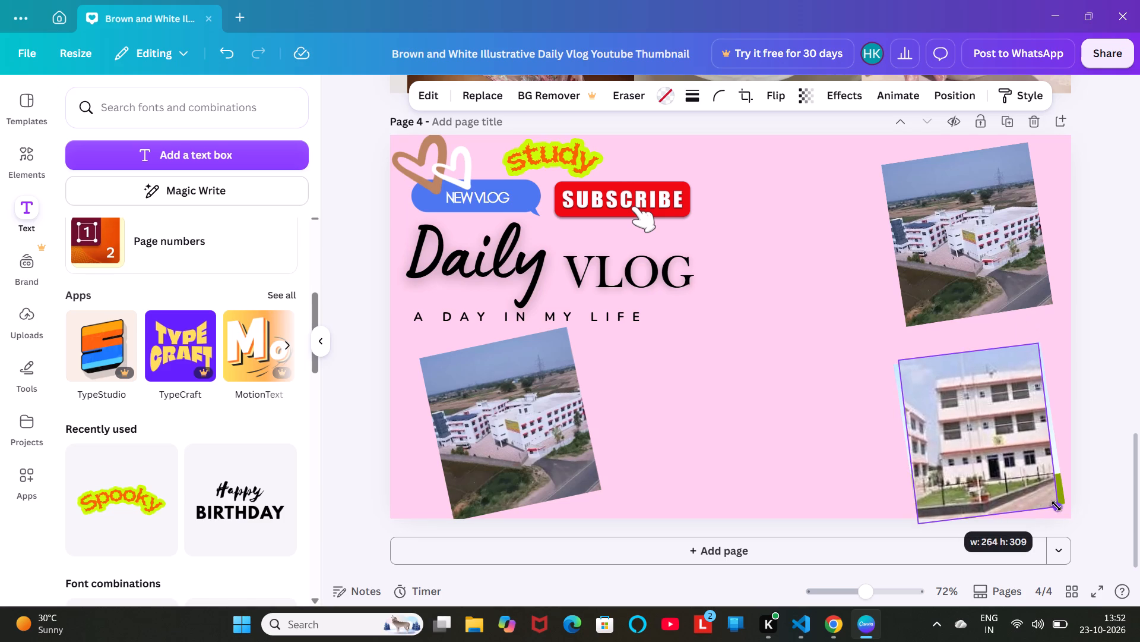
pyautogui.moveTo(1056, 506); pyautogui.dragTo(1066, 505)
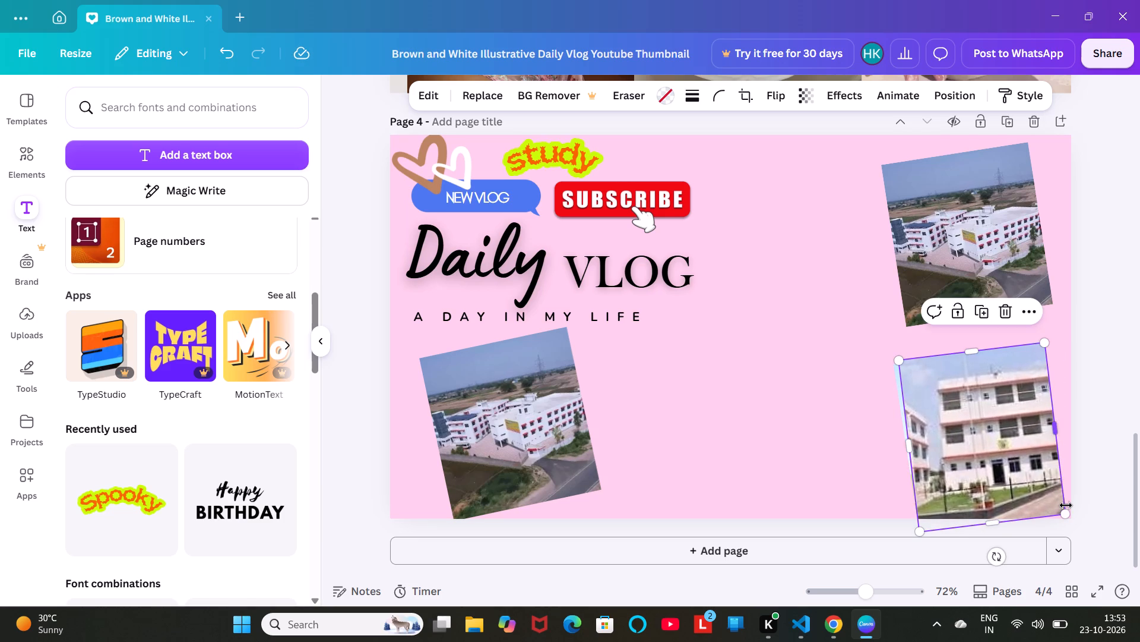
pyautogui.click(995, 556)
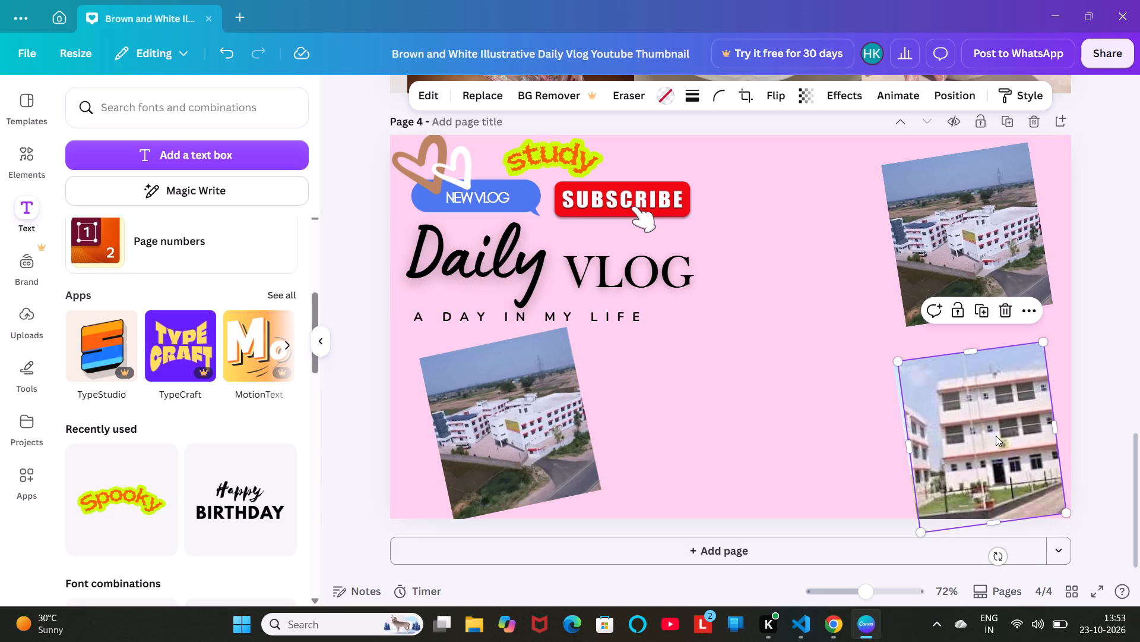
pyautogui.click(835, 430)
# Copy page 1's lower-left college event photo onto page 4 and place it beside the lower-left building photo.
pyautogui.scroll(2, 835, 430)
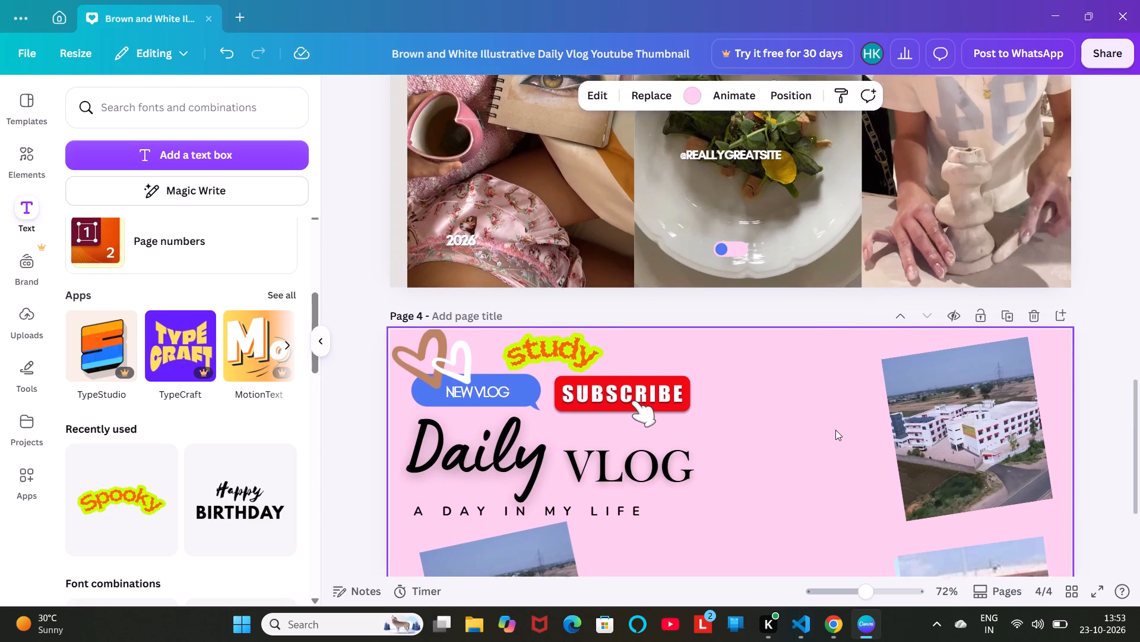
pyautogui.scroll(-1, 835, 430)
pyautogui.scroll(5, 835, 430)
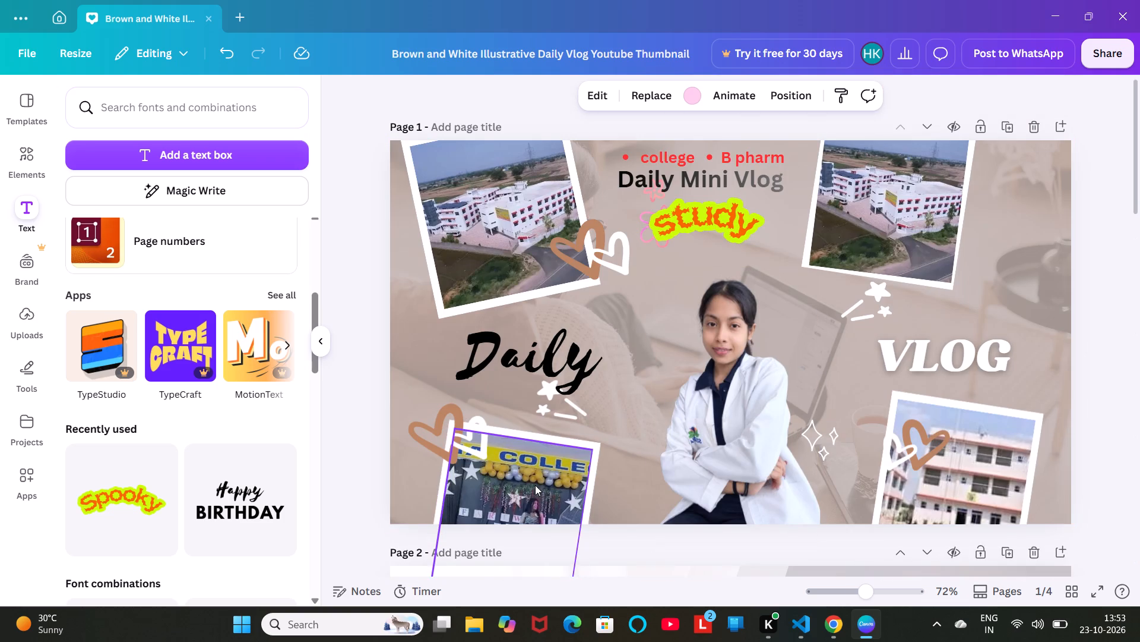
pyautogui.hotkey('ctrl', 'c')
pyautogui.click(535, 485)
pyautogui.hotkey('ctrl', 'c')
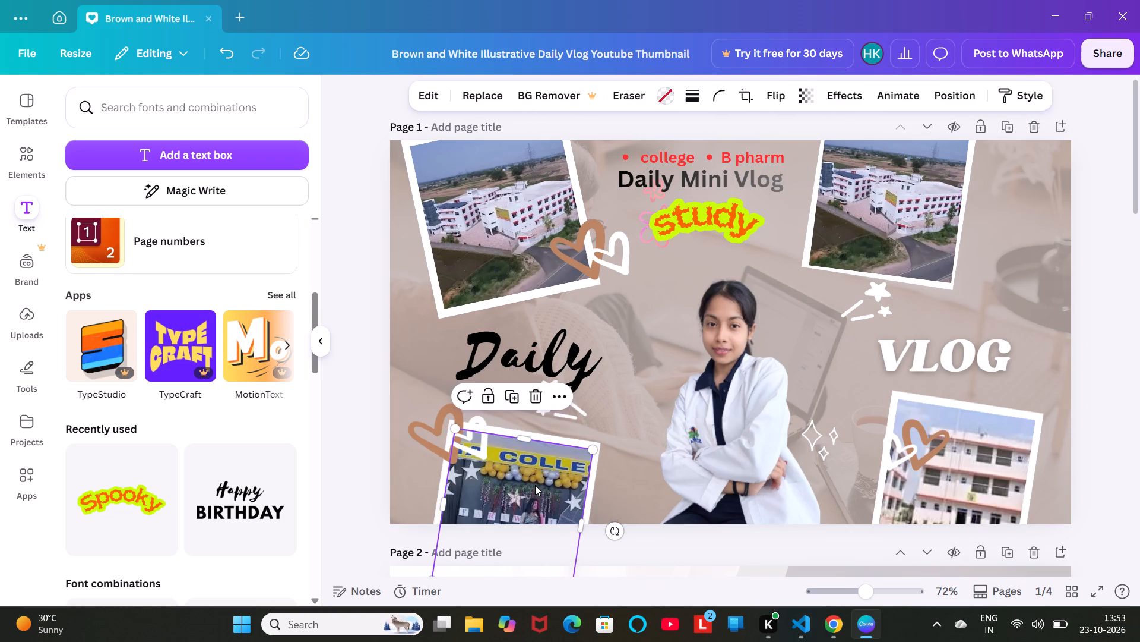
pyautogui.scroll(-6, 623, 448)
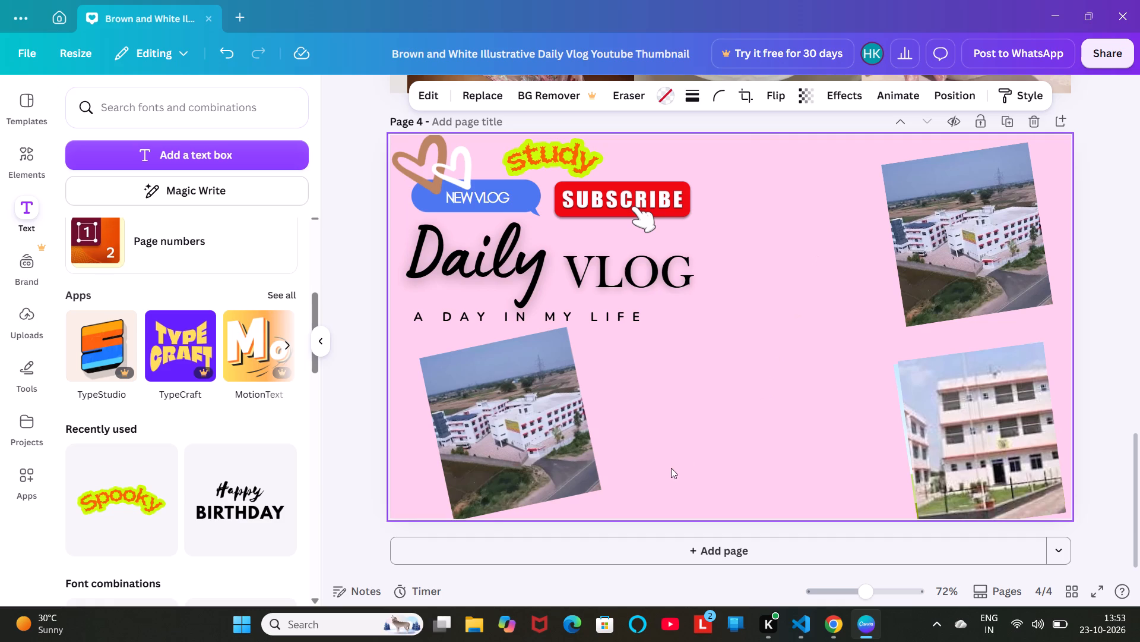
pyautogui.hotkey('ctrl', 'v')
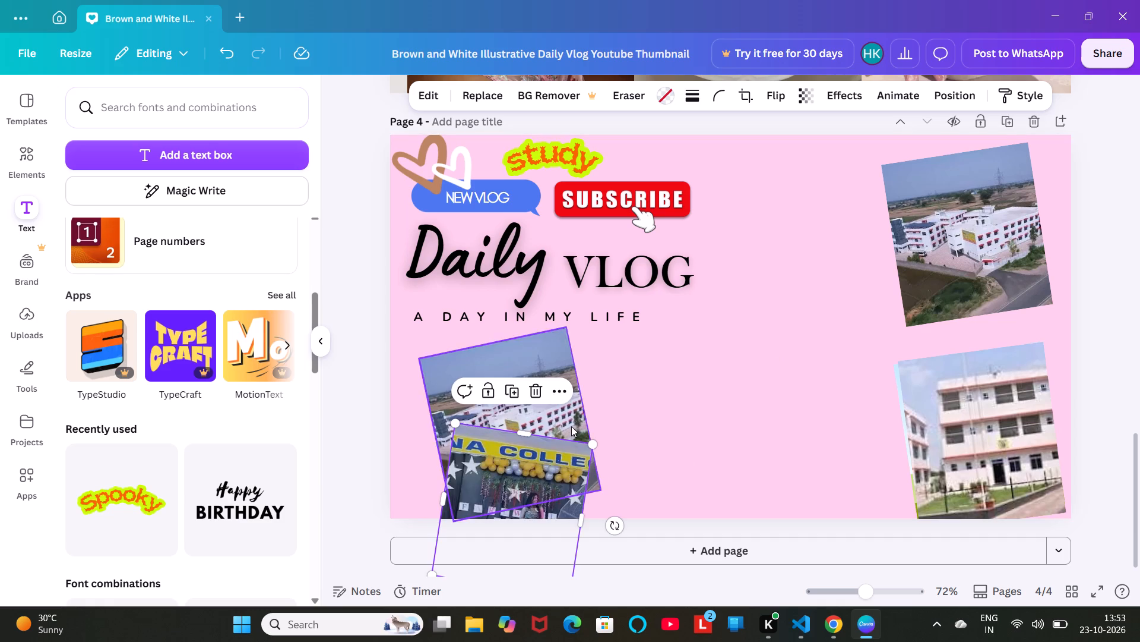
pyautogui.moveTo(570, 457); pyautogui.dragTo(696, 419)
# Shift page 4's lower-left building photo down and outward so it sits closer to the page corner, running off the bottom edge.
pyautogui.moveTo(504, 445); pyautogui.dragTo(498, 460)
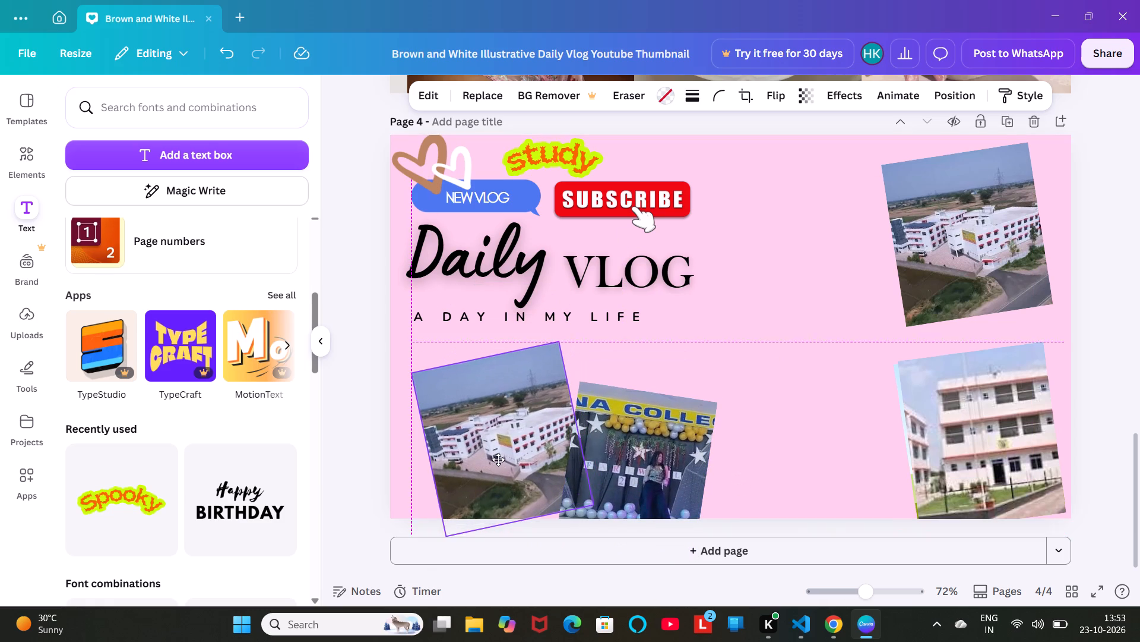
pyautogui.moveTo(498, 460); pyautogui.dragTo(489, 473)
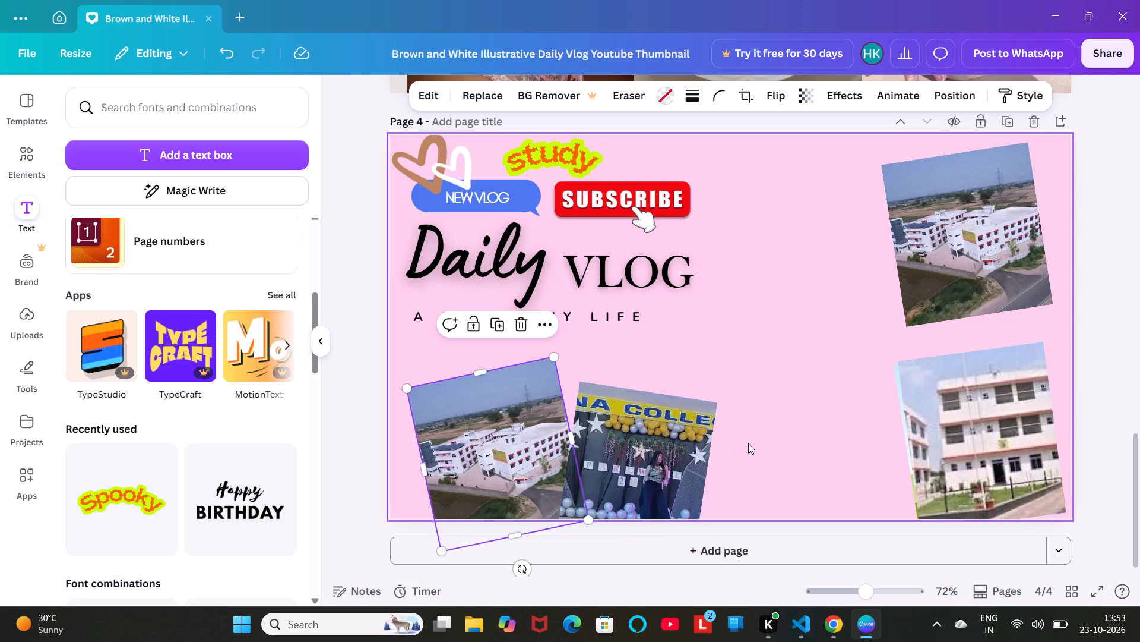
pyautogui.click(749, 442)
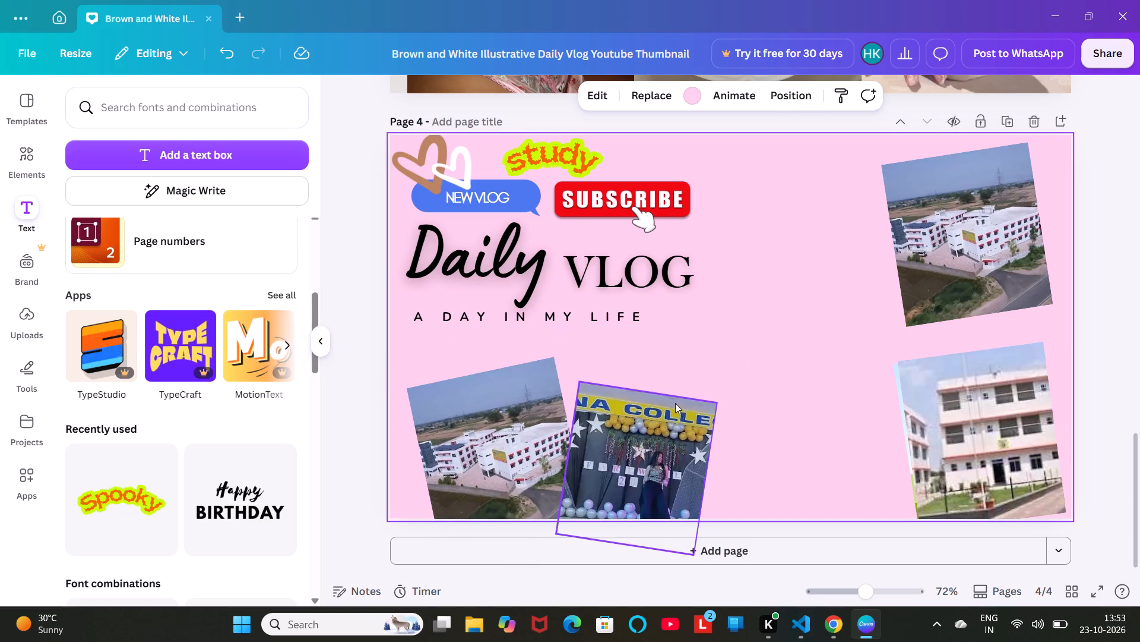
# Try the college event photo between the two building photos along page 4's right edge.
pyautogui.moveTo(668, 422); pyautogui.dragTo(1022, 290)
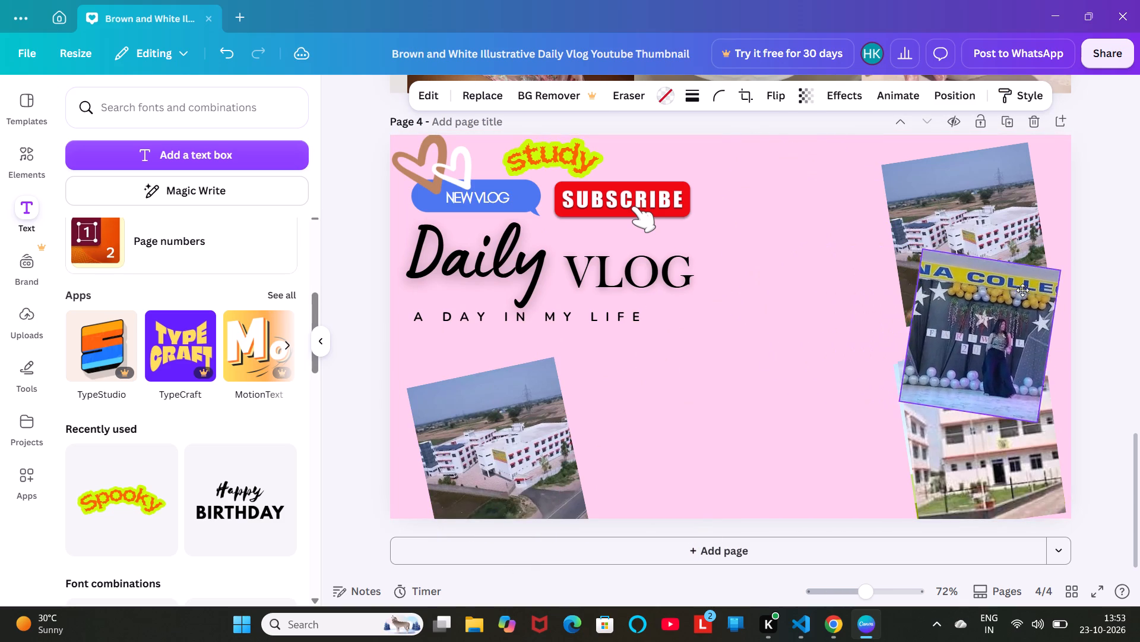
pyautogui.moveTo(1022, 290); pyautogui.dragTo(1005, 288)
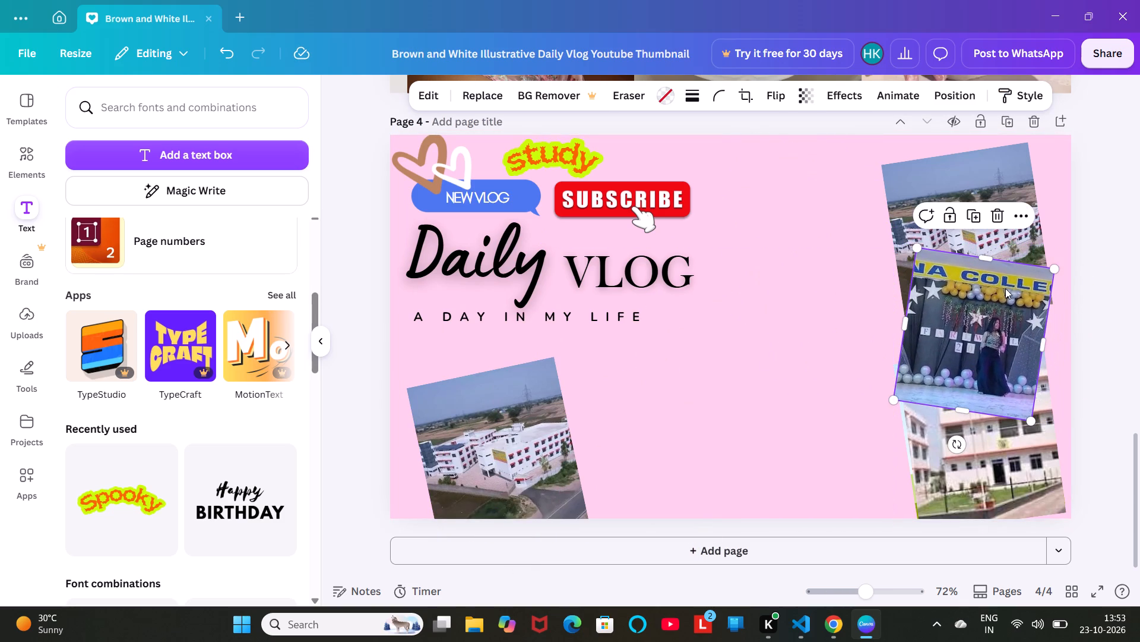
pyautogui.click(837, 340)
# Copy the black hearts graphic from page 2's upper-right corner for use on page 4.
pyautogui.scroll(2, 837, 340)
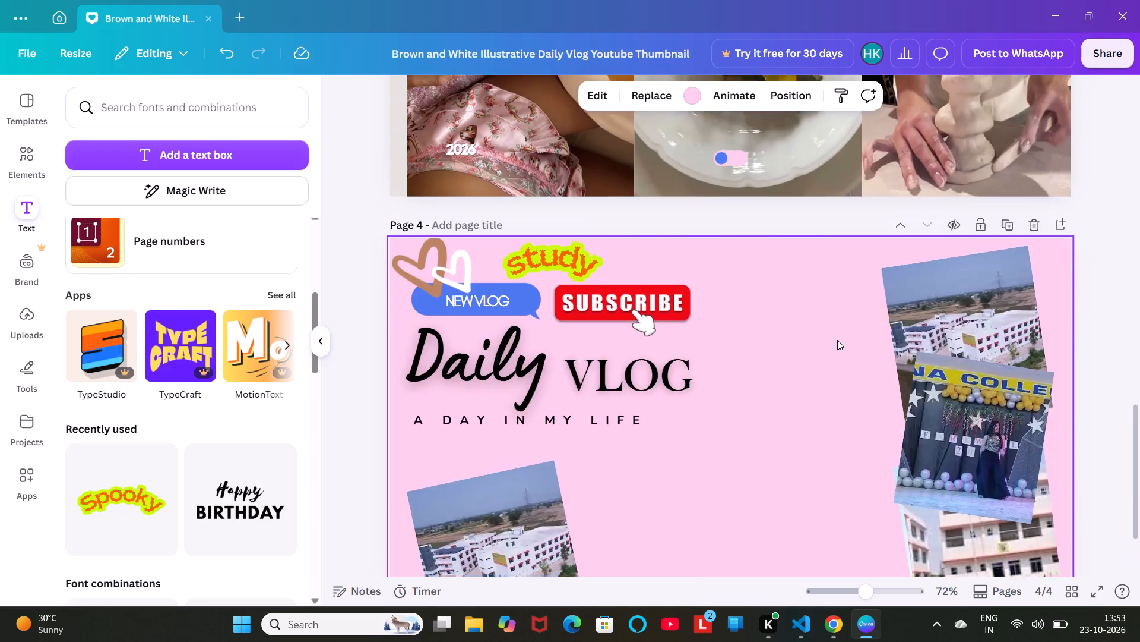
pyautogui.scroll(4, 837, 340)
pyautogui.click(837, 340)
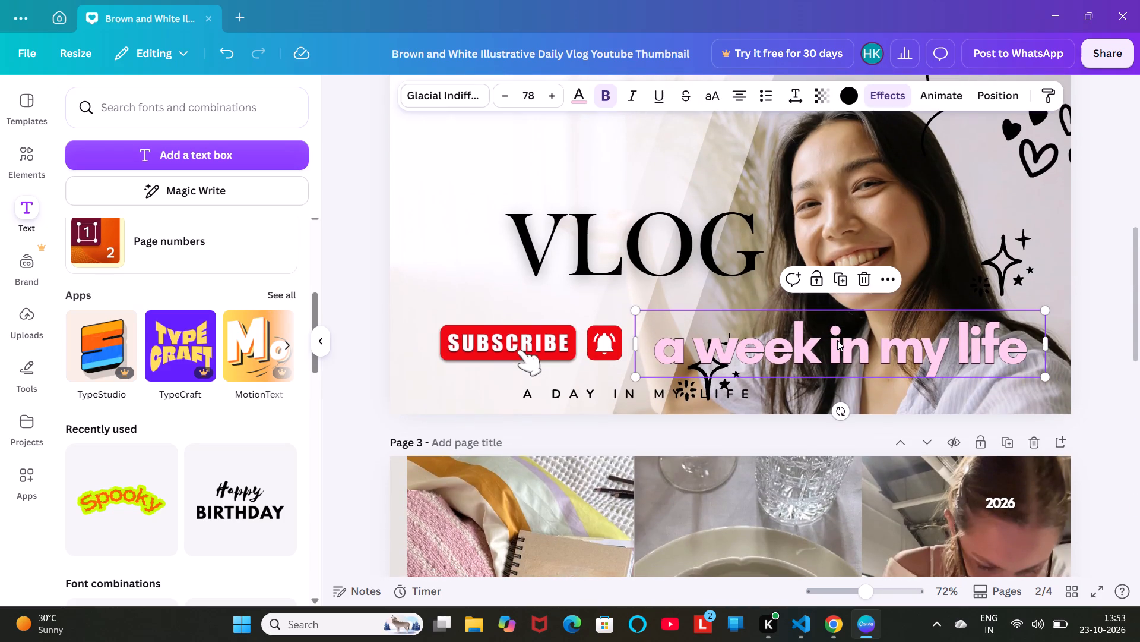
pyautogui.click(1021, 162)
pyautogui.hotkey('ctrl', 'c')
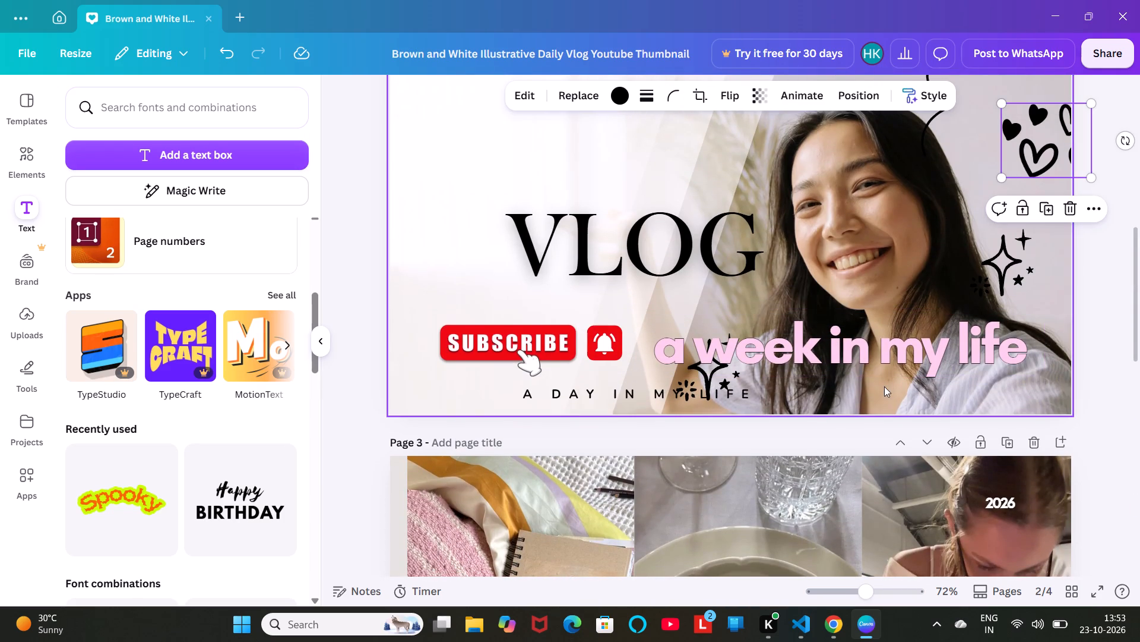
pyautogui.scroll(-5, 884, 386)
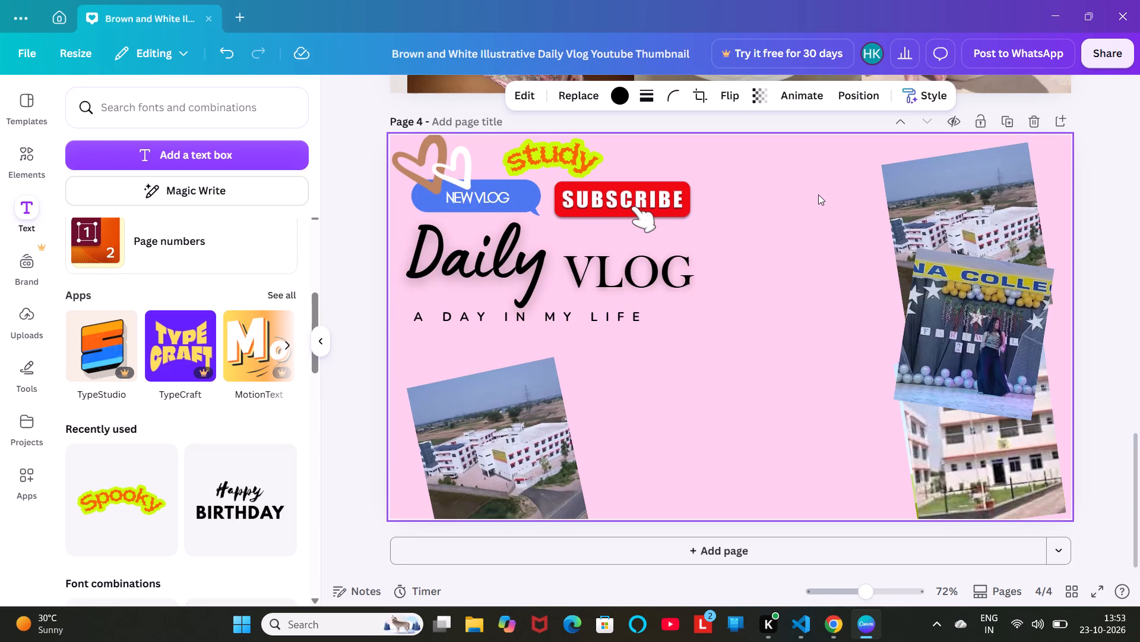
# Place the college event photo at page 4's bottom edge, just right of the lower-left building photo with a slight gap.
pyautogui.moveTo(929, 294); pyautogui.dragTo(899, 316)
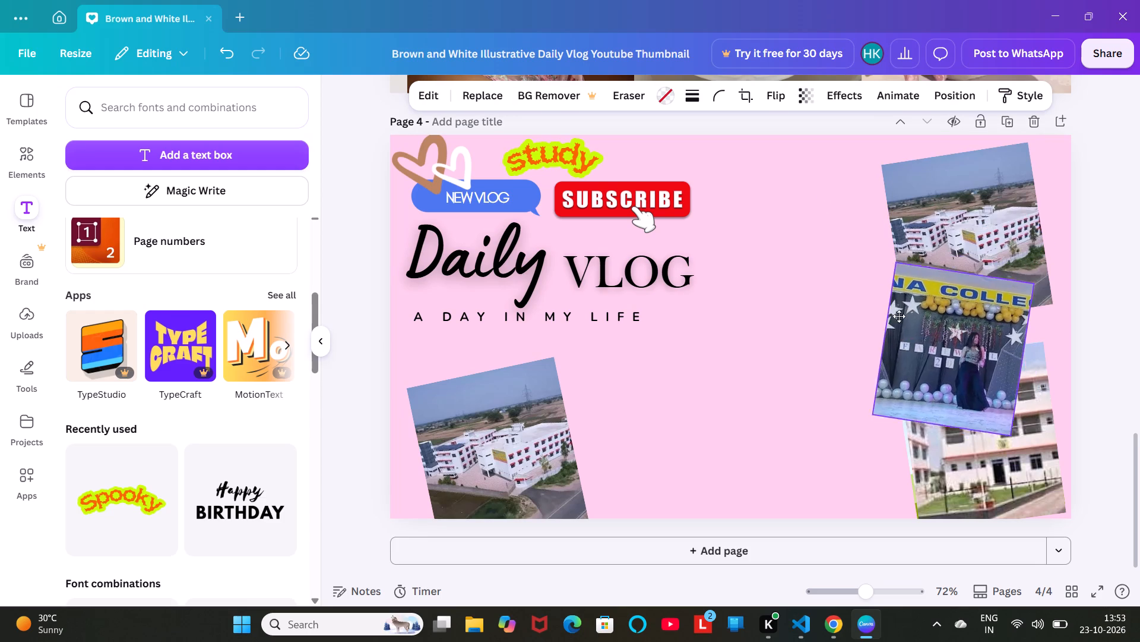
pyautogui.moveTo(899, 316); pyautogui.dragTo(619, 423)
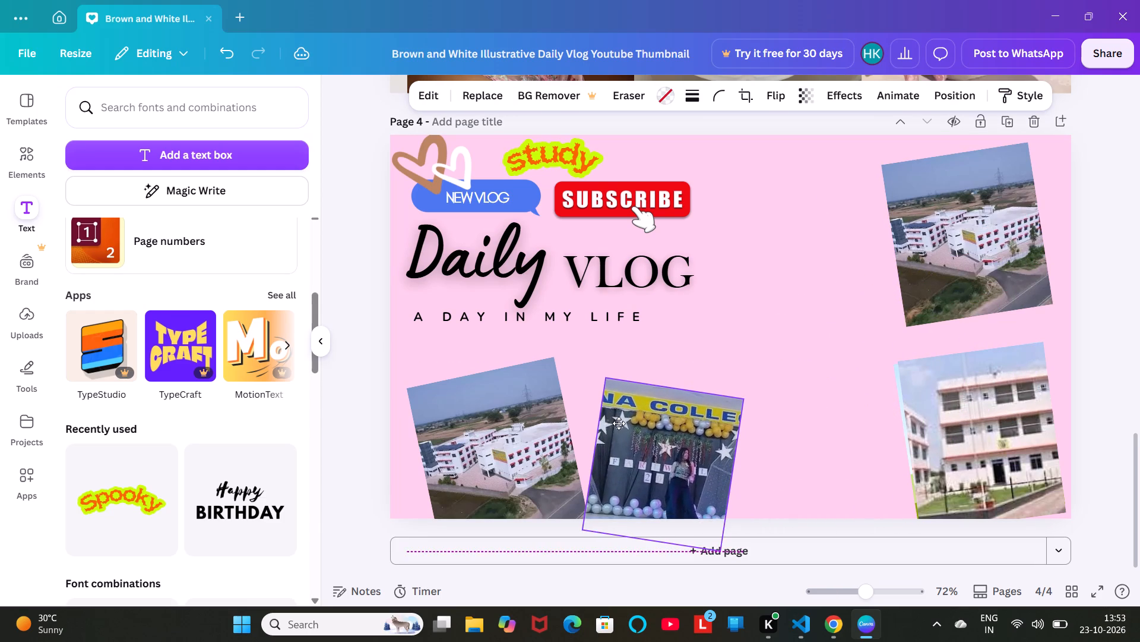
pyautogui.moveTo(619, 423); pyautogui.dragTo(620, 423)
pyautogui.click(775, 352)
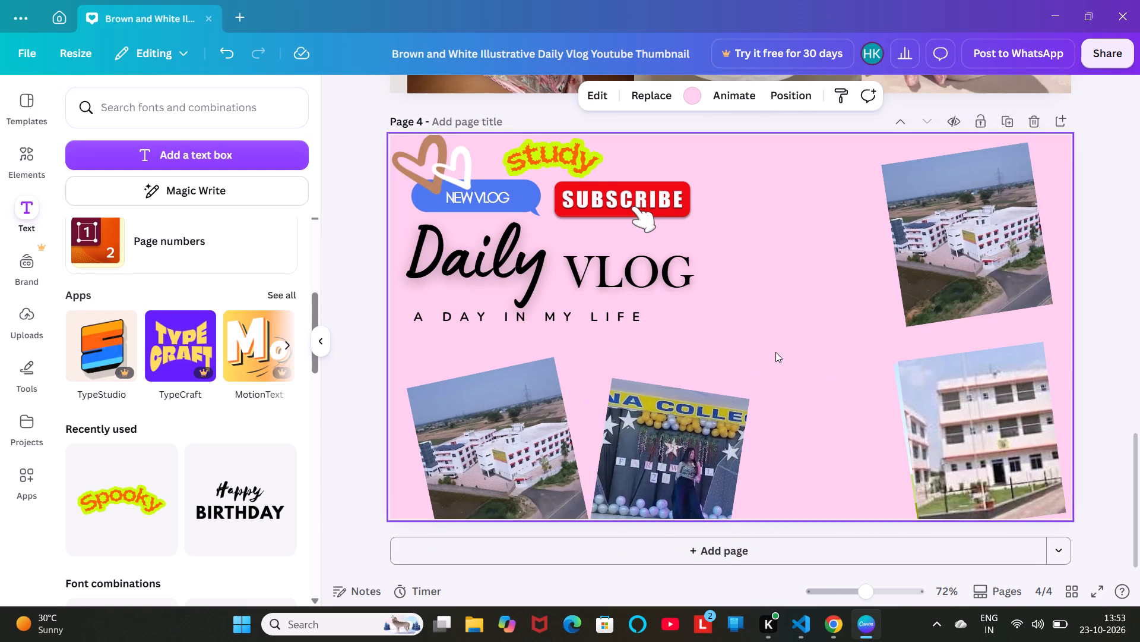
# Paste the black hearts onto page 4 and place them below A DAY IN MY LIFE, above where the two bottom photos meet.
pyautogui.click(775, 352)
pyautogui.hotkey('ctrl', 'v')
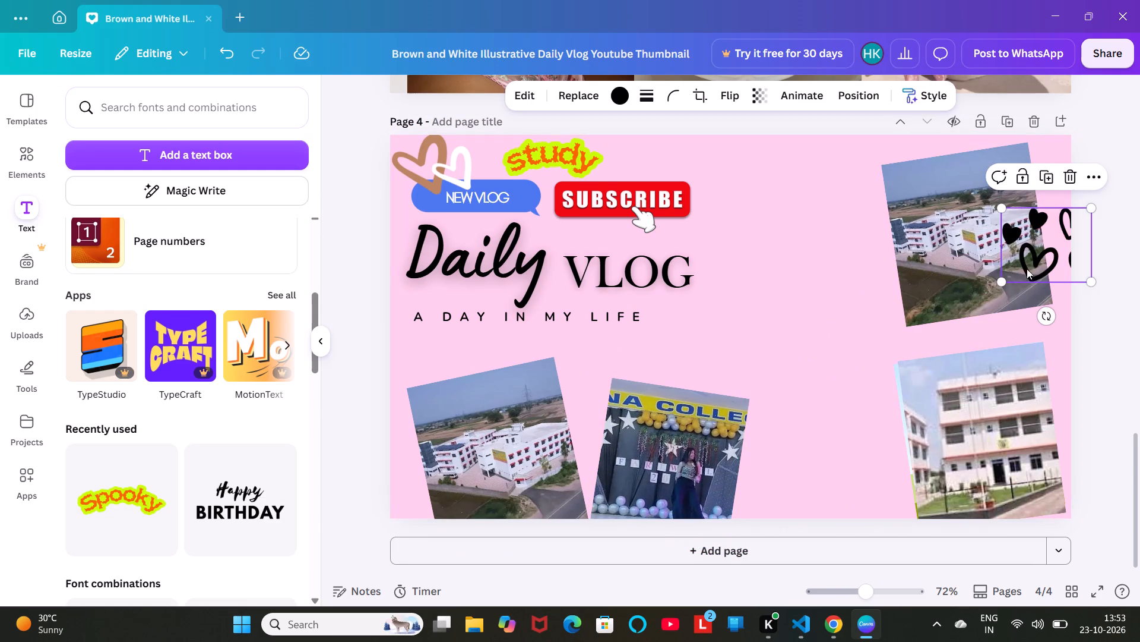
pyautogui.moveTo(1052, 253); pyautogui.dragTo(651, 391)
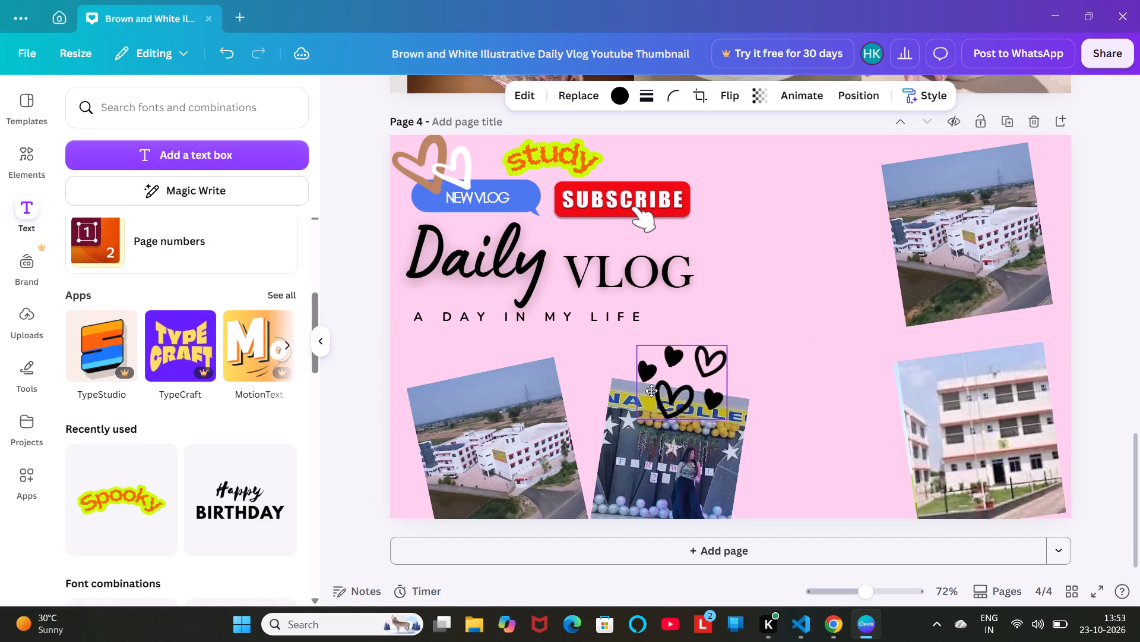
pyautogui.moveTo(651, 391); pyautogui.dragTo(597, 372)
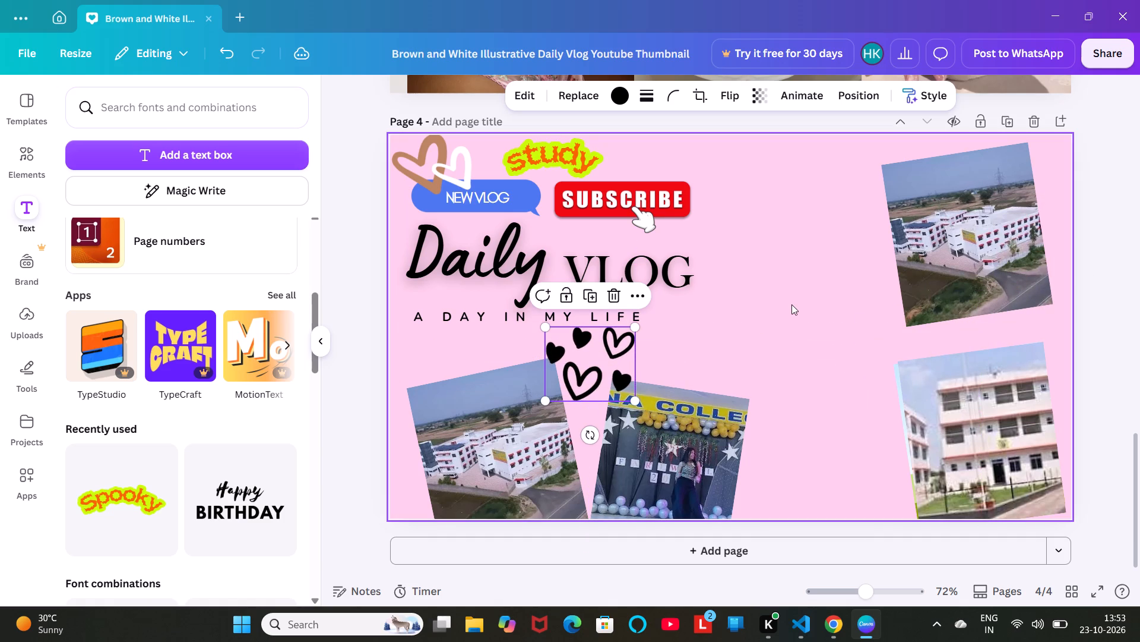
pyautogui.click(790, 304)
# Copy the cutout of the woman in the white coat from page 1 onto page 4, between the event photo and right-hand building photos.
pyautogui.scroll(6, 790, 304)
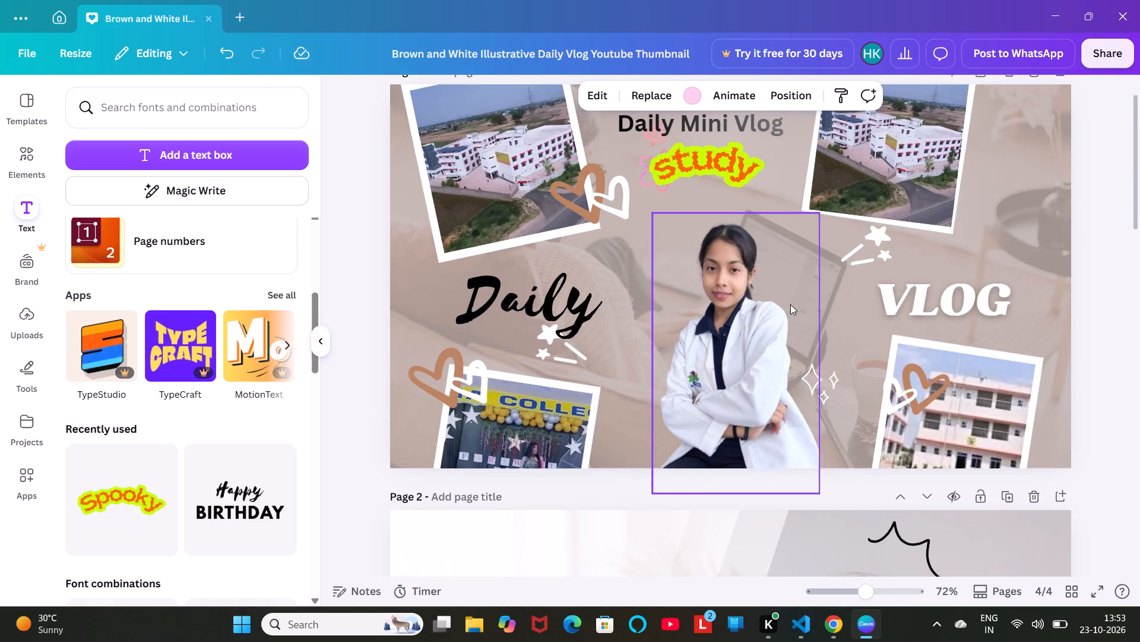
pyautogui.hotkey('ctrl', 'c')
pyautogui.click(742, 322)
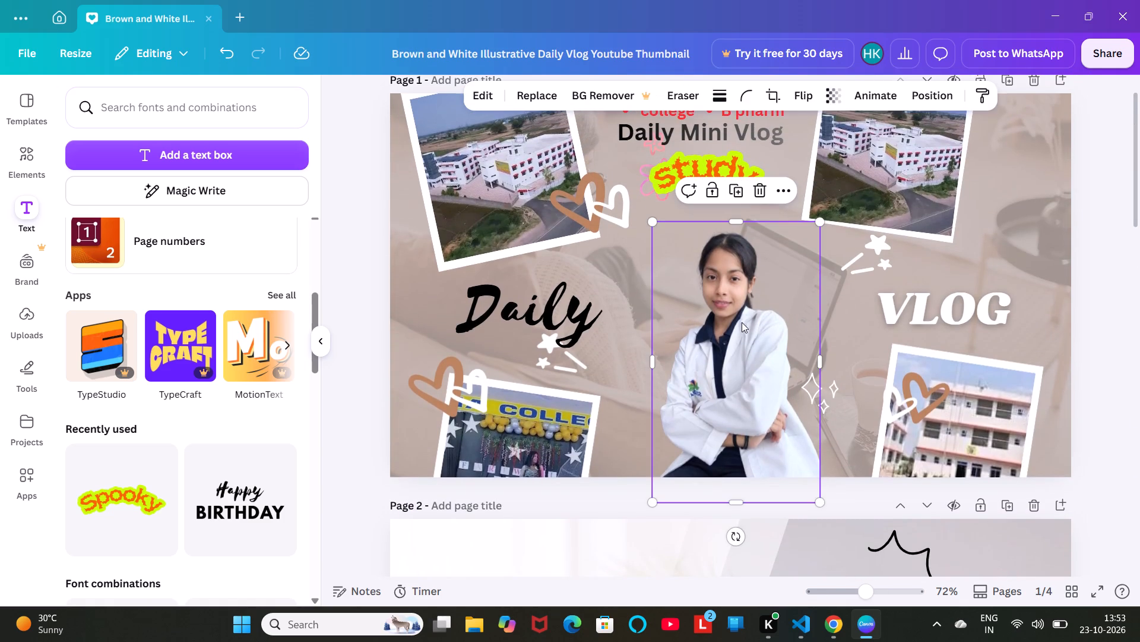
pyautogui.hotkey('ctrl', 'c')
pyautogui.scroll(-7, 742, 322)
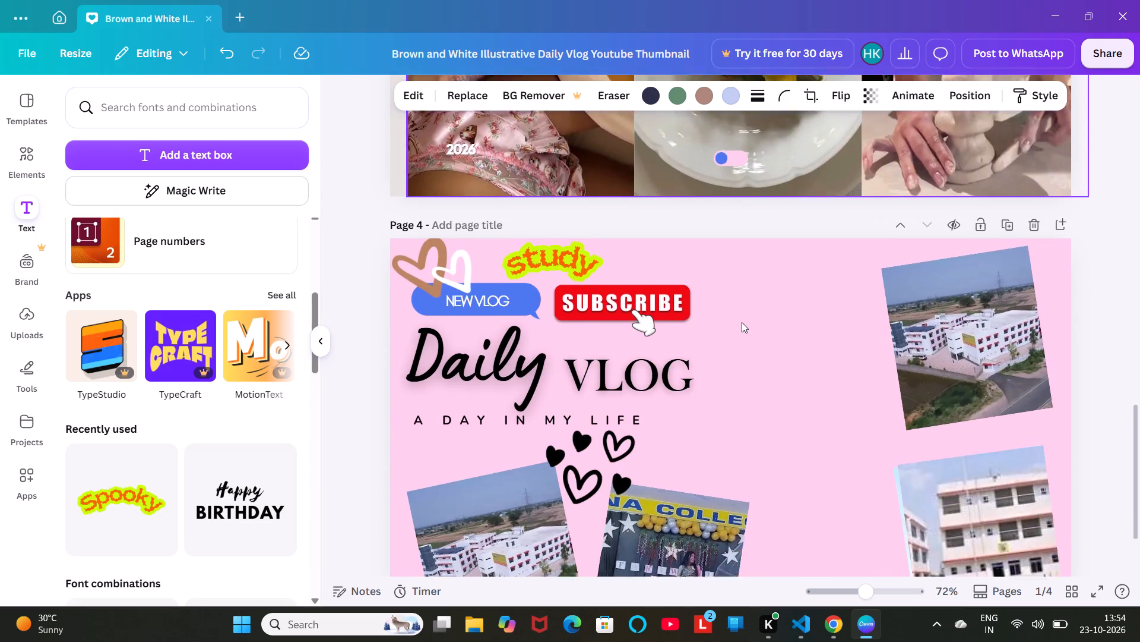
pyautogui.click(798, 454)
pyautogui.hotkey('ctrl', 'v')
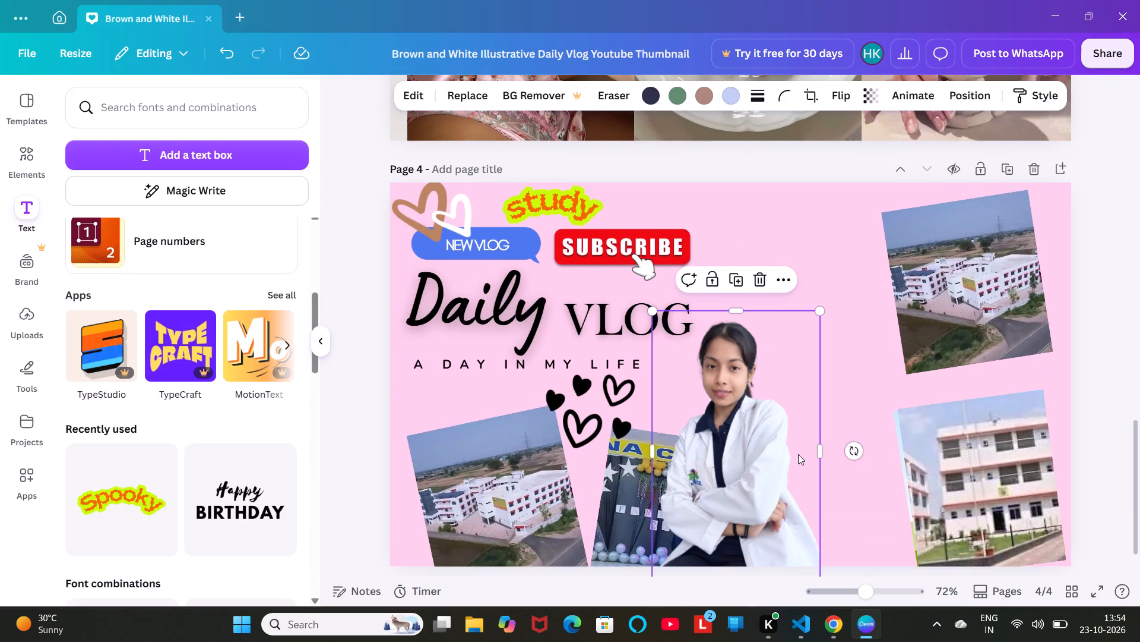
pyautogui.moveTo(762, 461); pyautogui.dragTo(851, 467)
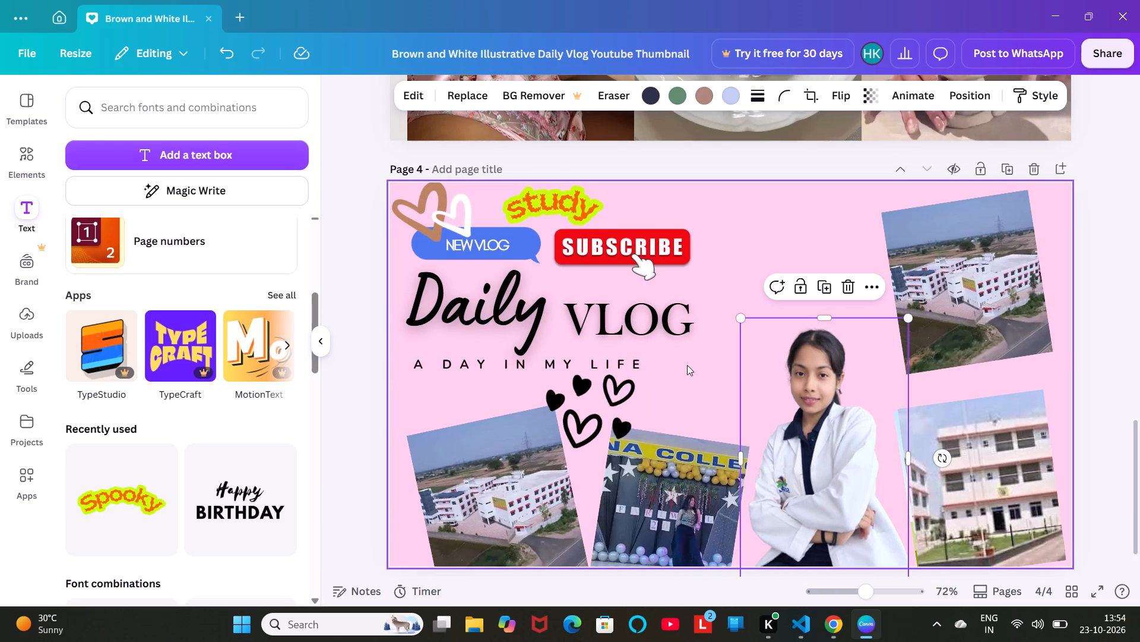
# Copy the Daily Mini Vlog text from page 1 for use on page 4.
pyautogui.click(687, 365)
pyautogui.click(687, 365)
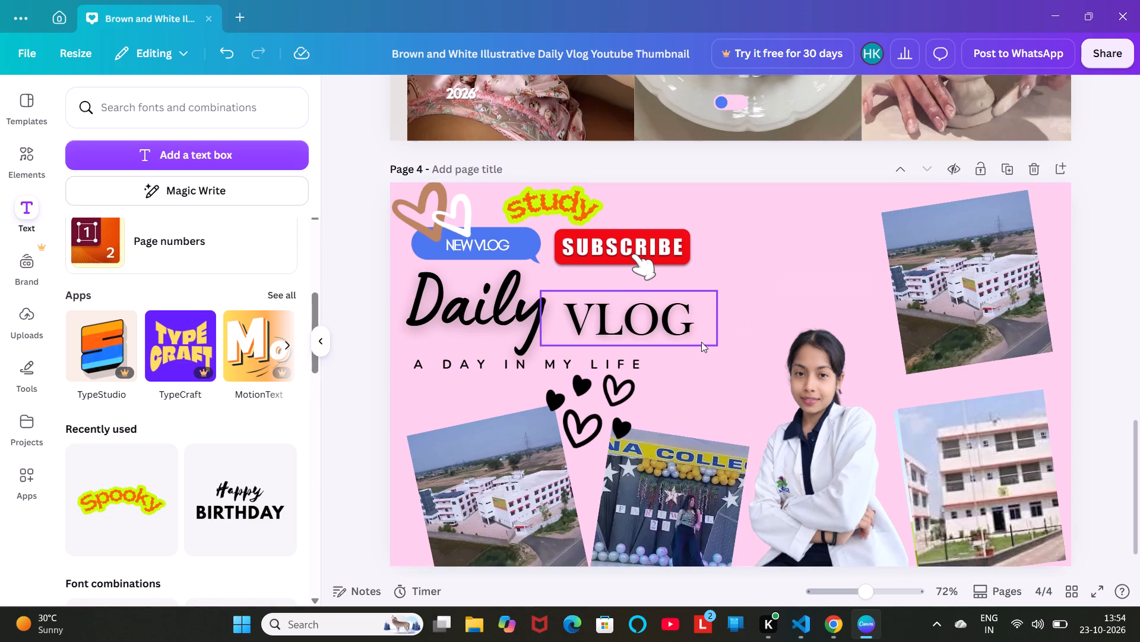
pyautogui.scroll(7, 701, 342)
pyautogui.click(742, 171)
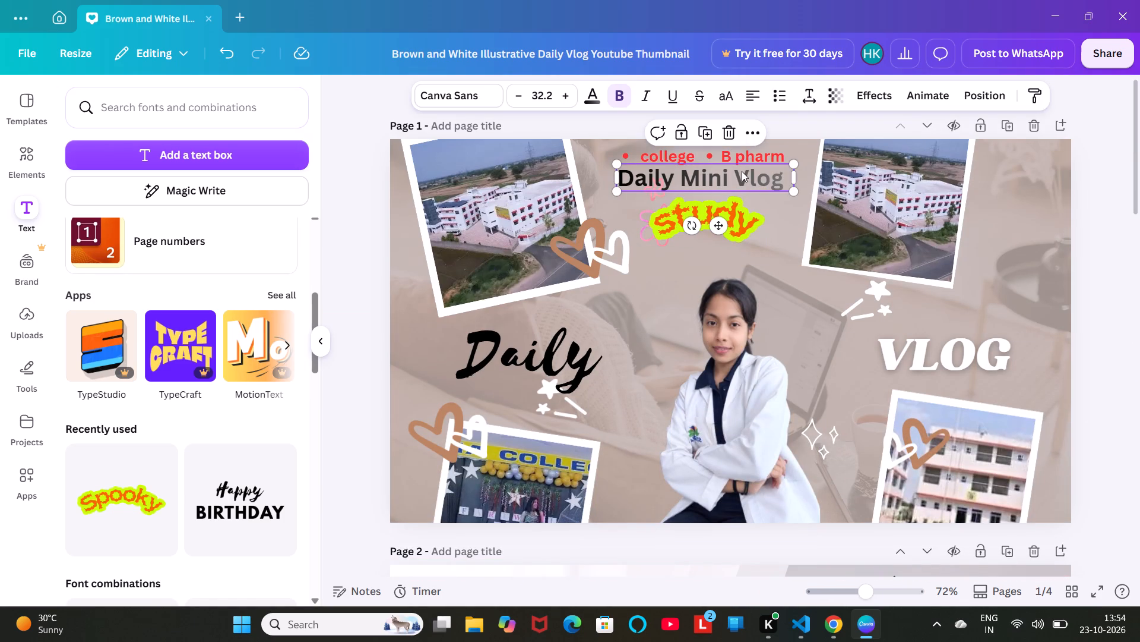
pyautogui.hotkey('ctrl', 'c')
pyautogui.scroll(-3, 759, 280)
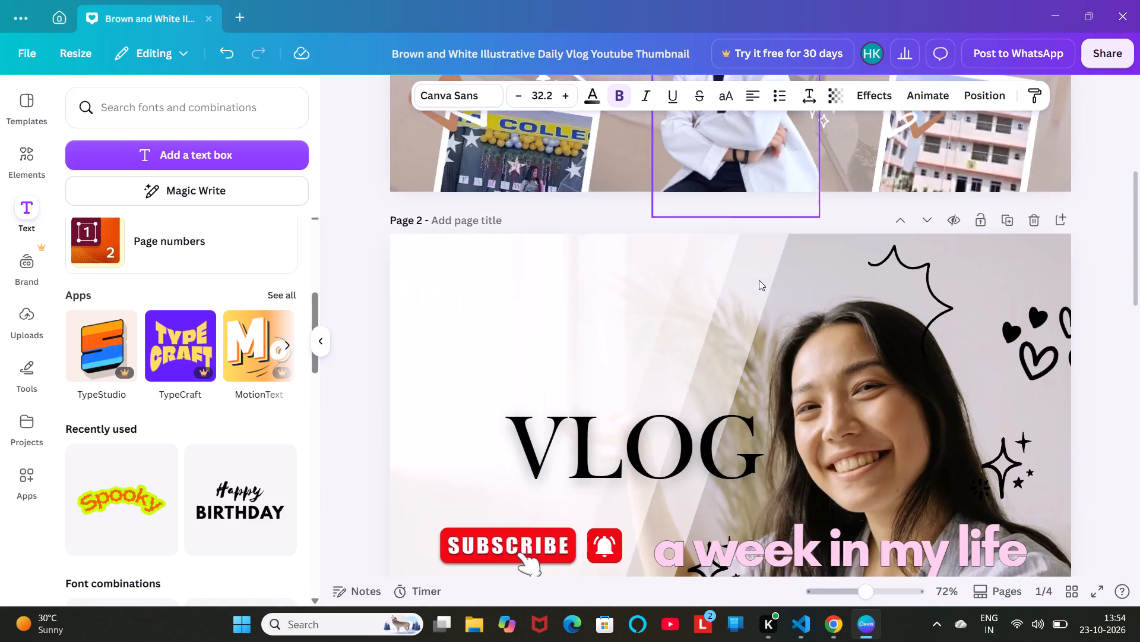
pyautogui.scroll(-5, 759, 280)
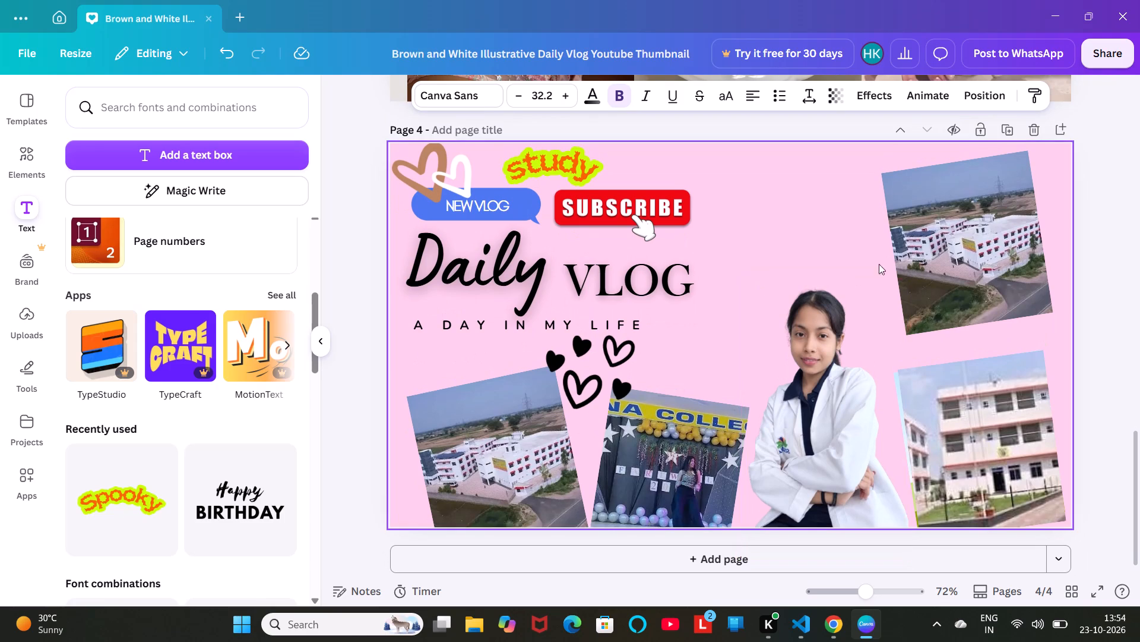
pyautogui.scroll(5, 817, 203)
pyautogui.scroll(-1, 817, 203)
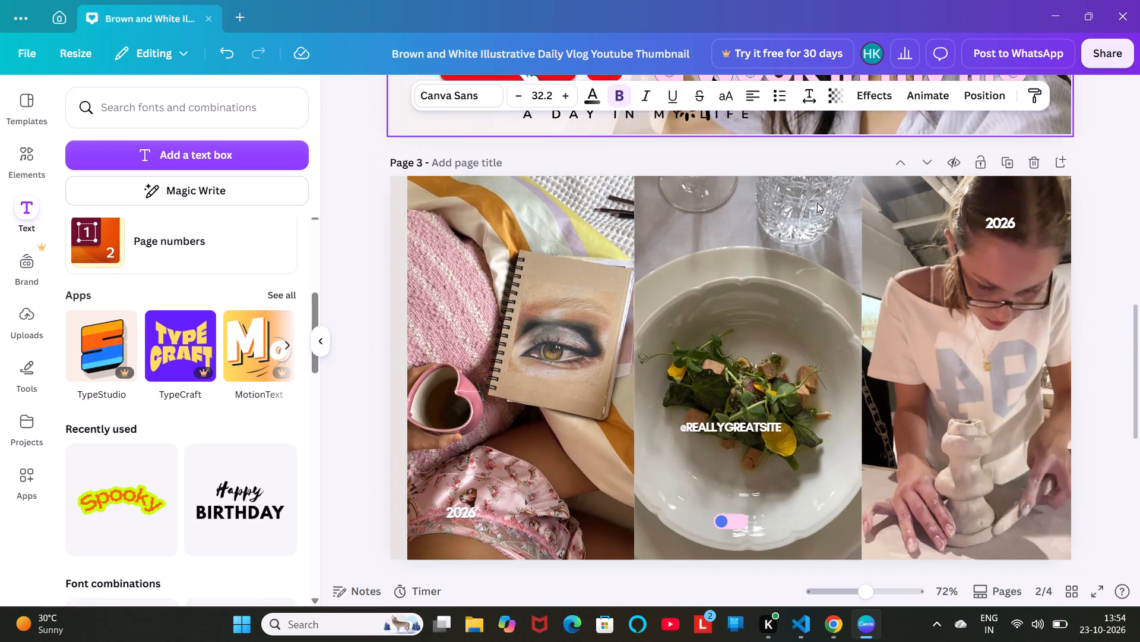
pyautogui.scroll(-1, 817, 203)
# Copy the lower black sparkle graphic from page 2 onto page 4, at its left edge between A DAY IN MY LIFE and the building photo.
pyautogui.click(581, 313)
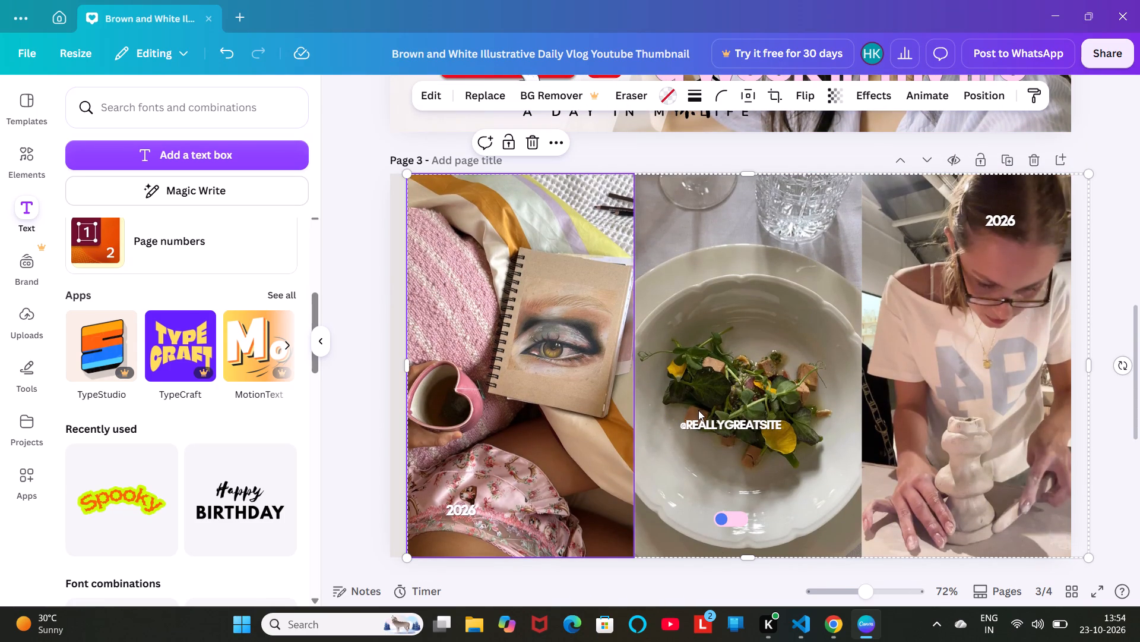
pyautogui.scroll(3, 709, 423)
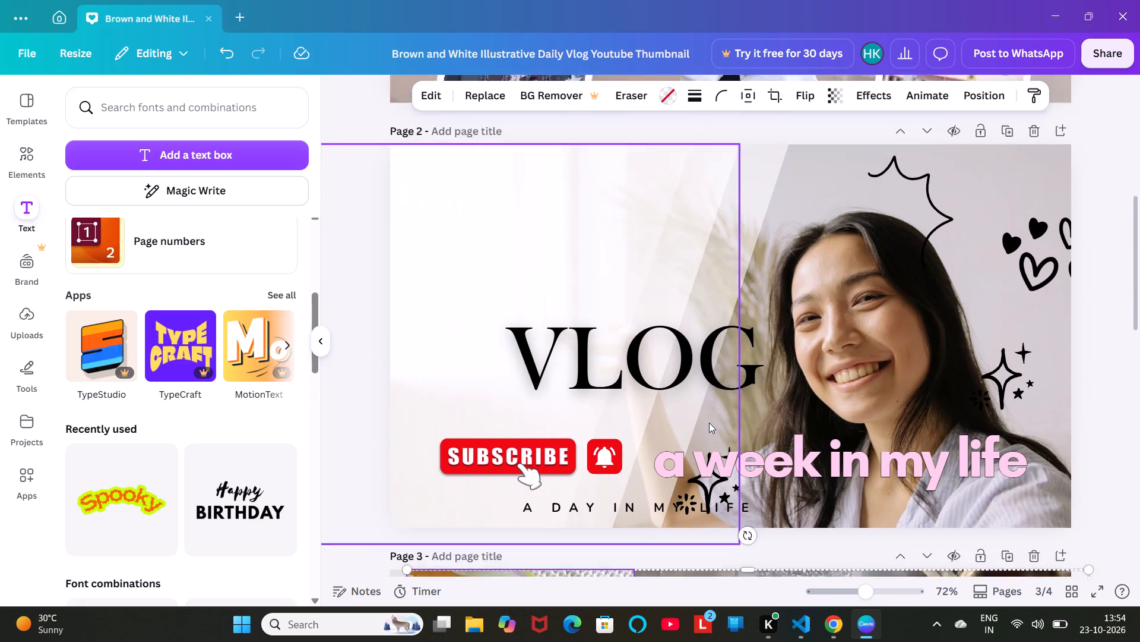
pyautogui.click(708, 386)
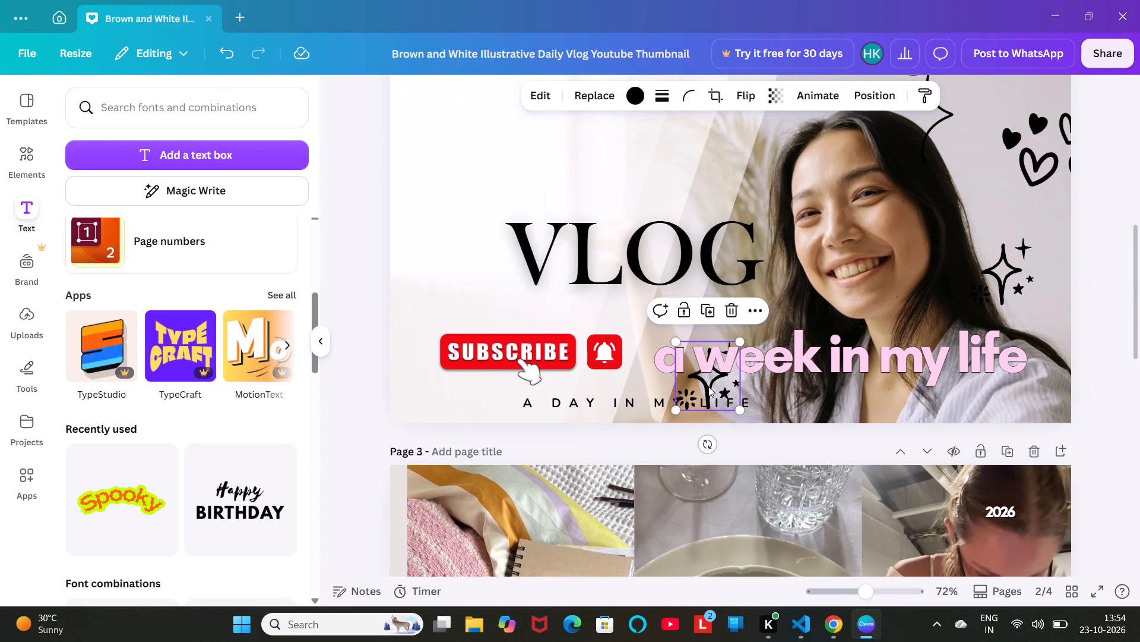
pyautogui.hotkey('ctrl', 'c')
pyautogui.scroll(-4, 829, 540)
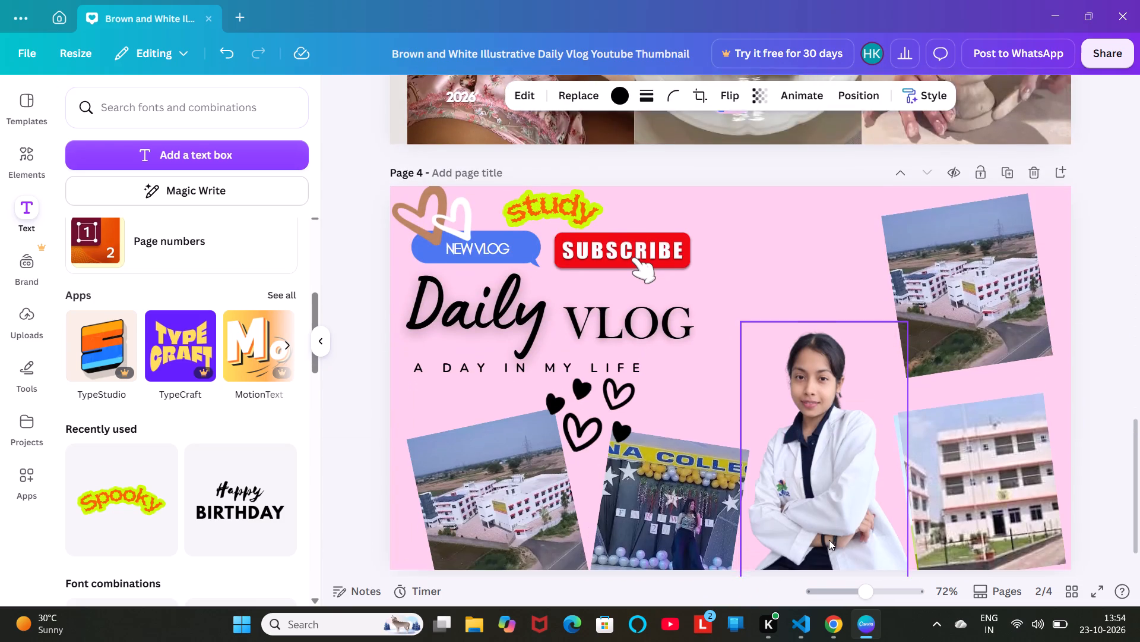
pyautogui.hotkey('ctrl', 'v')
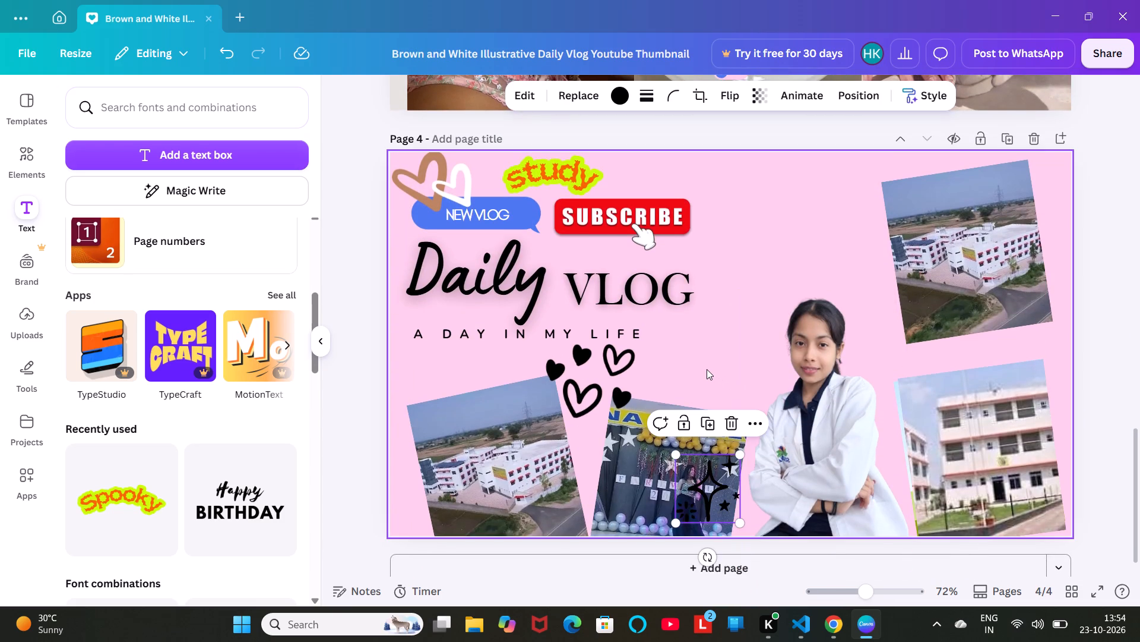
pyautogui.moveTo(711, 519); pyautogui.dragTo(915, 399)
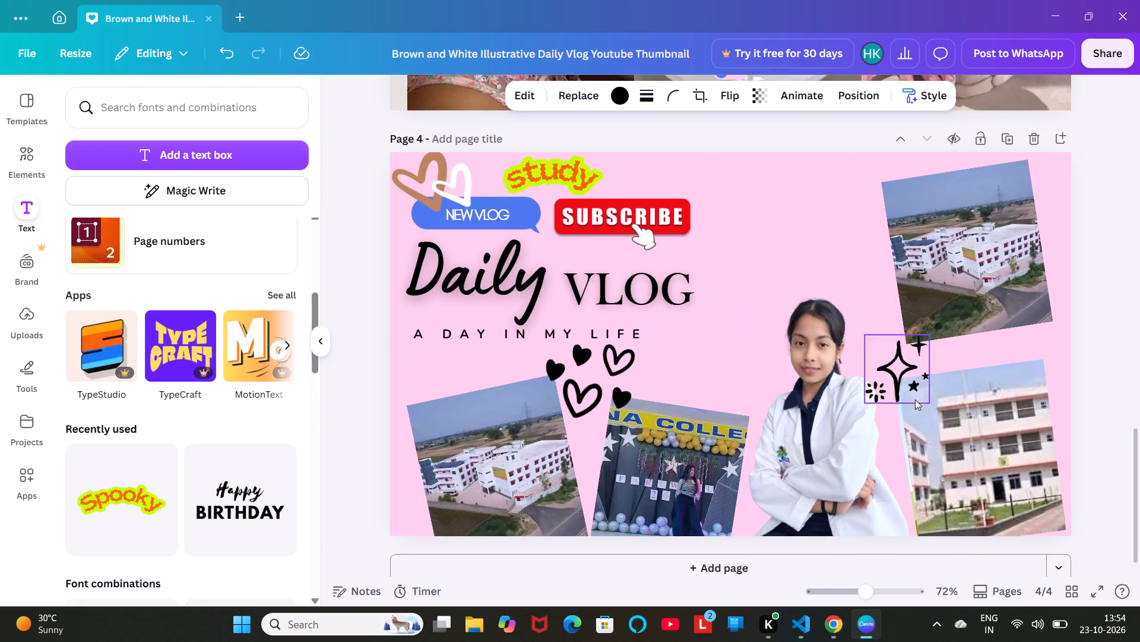
pyautogui.moveTo(915, 399); pyautogui.dragTo(717, 301)
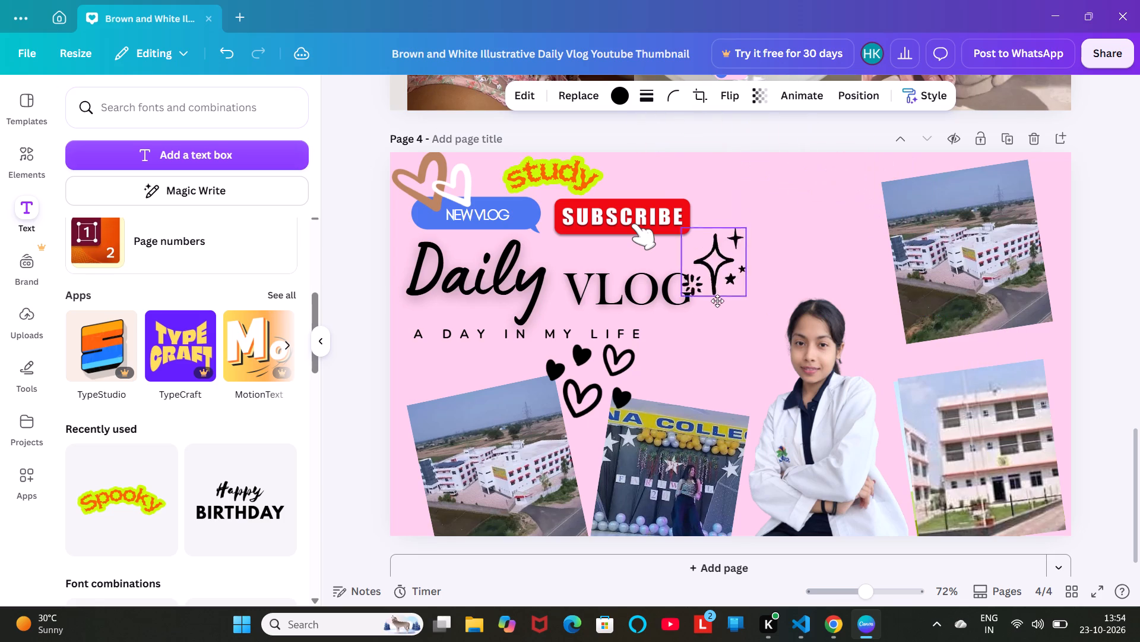
pyautogui.moveTo(717, 301); pyautogui.dragTo(443, 398)
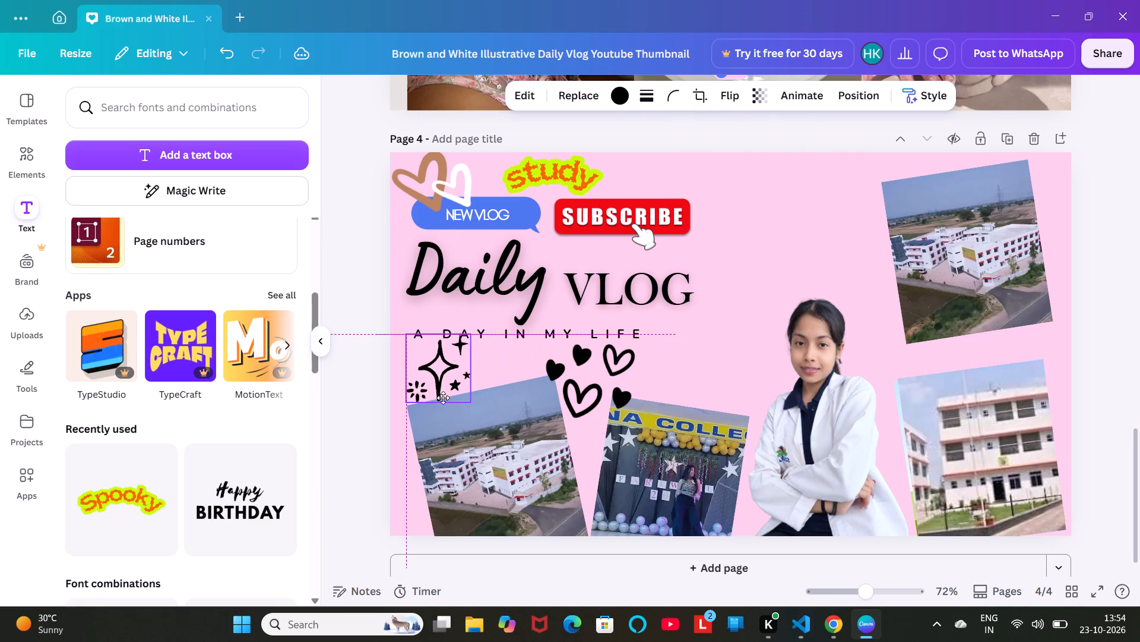
pyautogui.moveTo(443, 398); pyautogui.dragTo(422, 397)
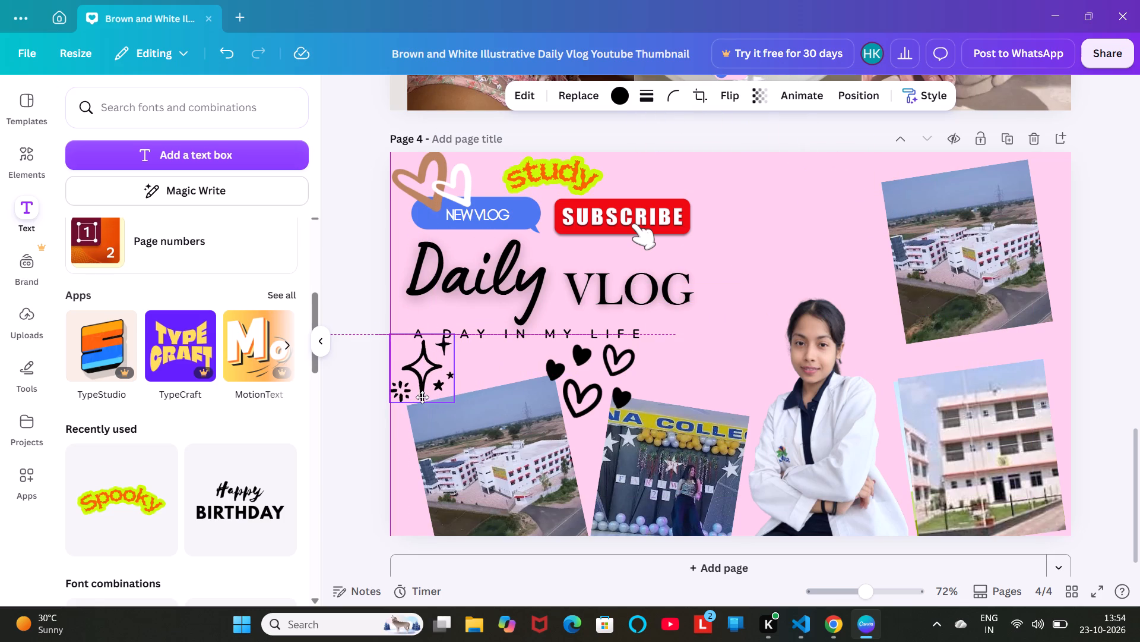
pyautogui.moveTo(422, 397); pyautogui.dragTo(416, 400)
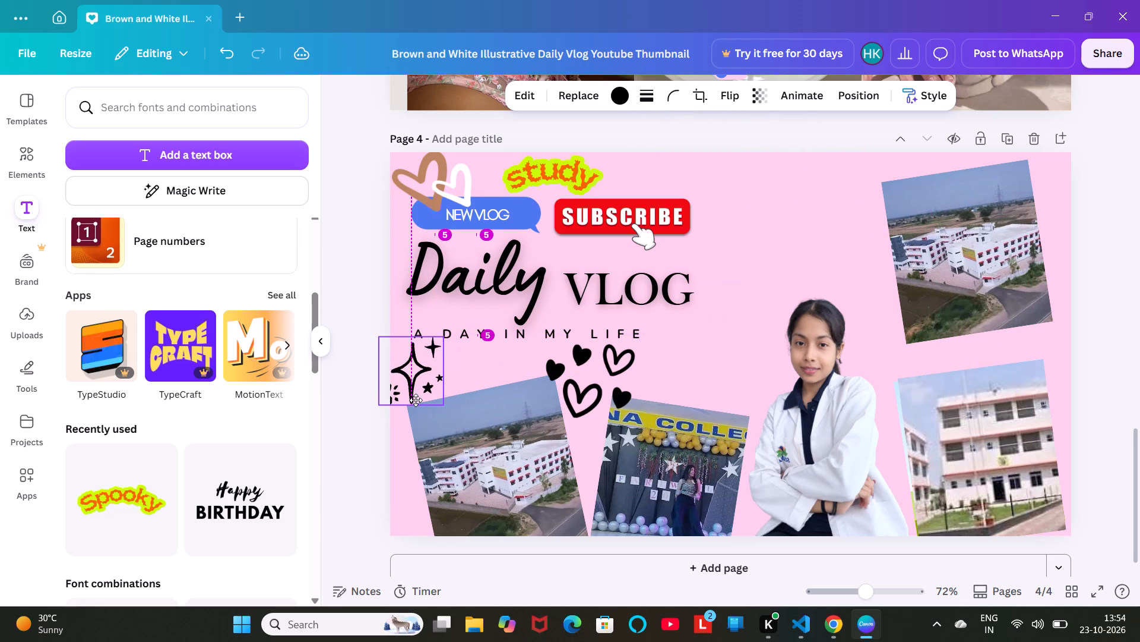
pyautogui.moveTo(416, 400); pyautogui.dragTo(417, 399)
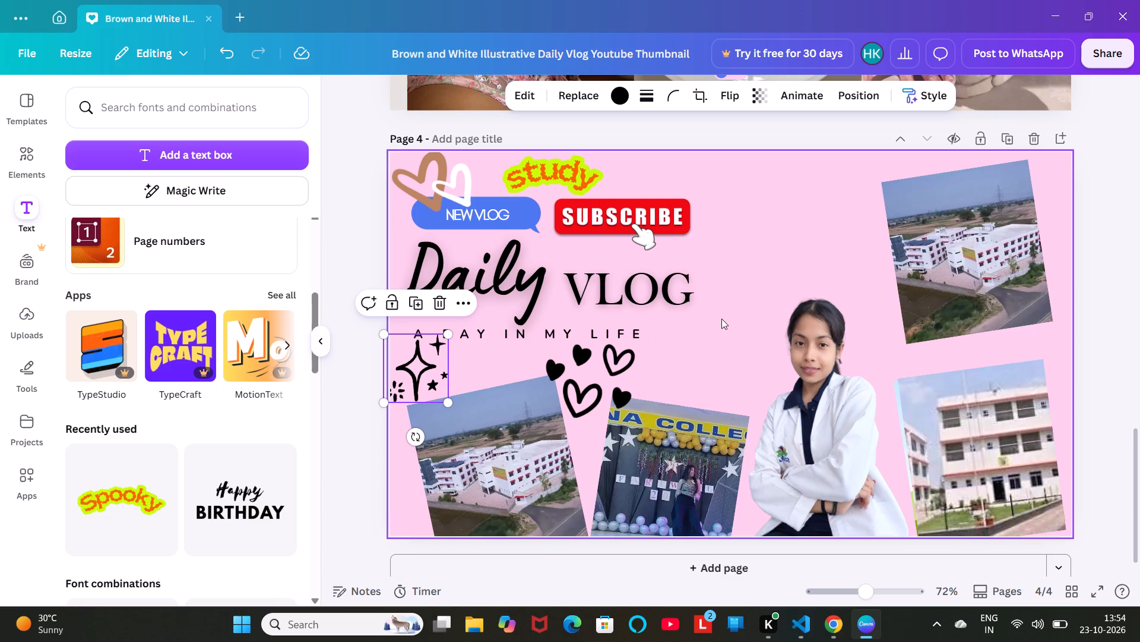
pyautogui.click(721, 319)
# Copy page 1's lower-left brown and white hearts onto page 4, over the top-left corner of the upper-right building photo.
pyautogui.scroll(3, 721, 319)
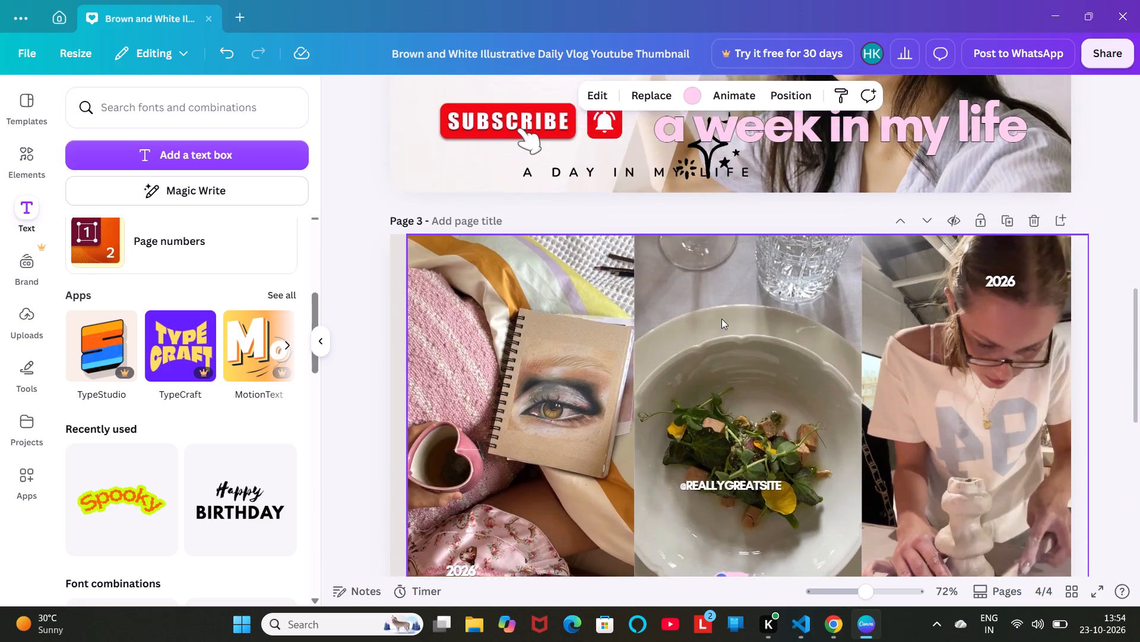
pyautogui.scroll(2, 721, 319)
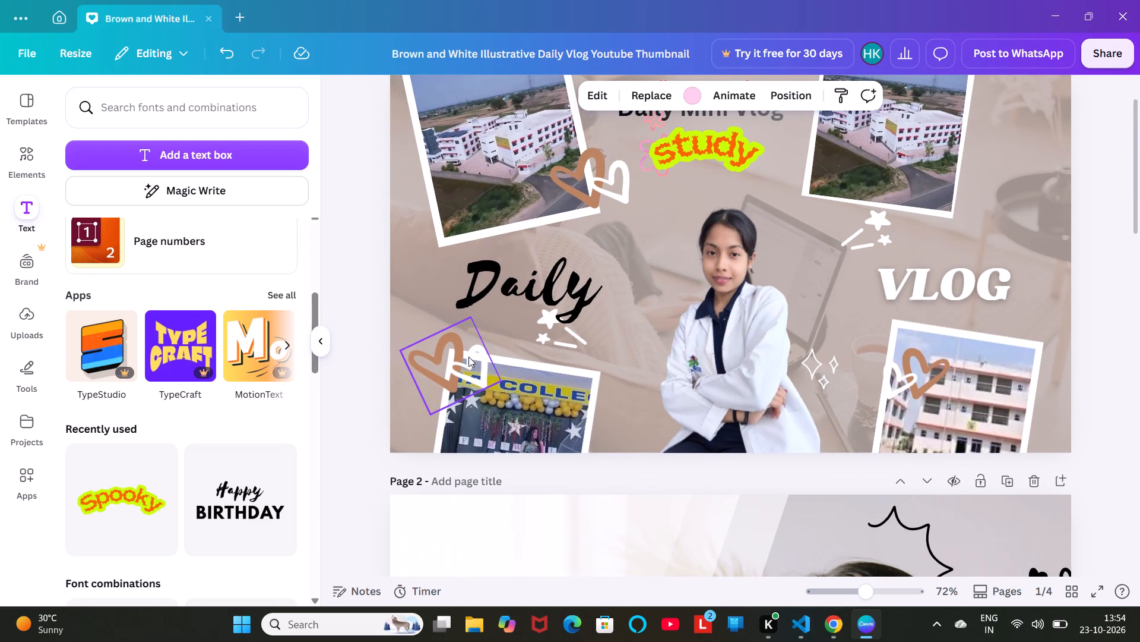
pyautogui.click(472, 366)
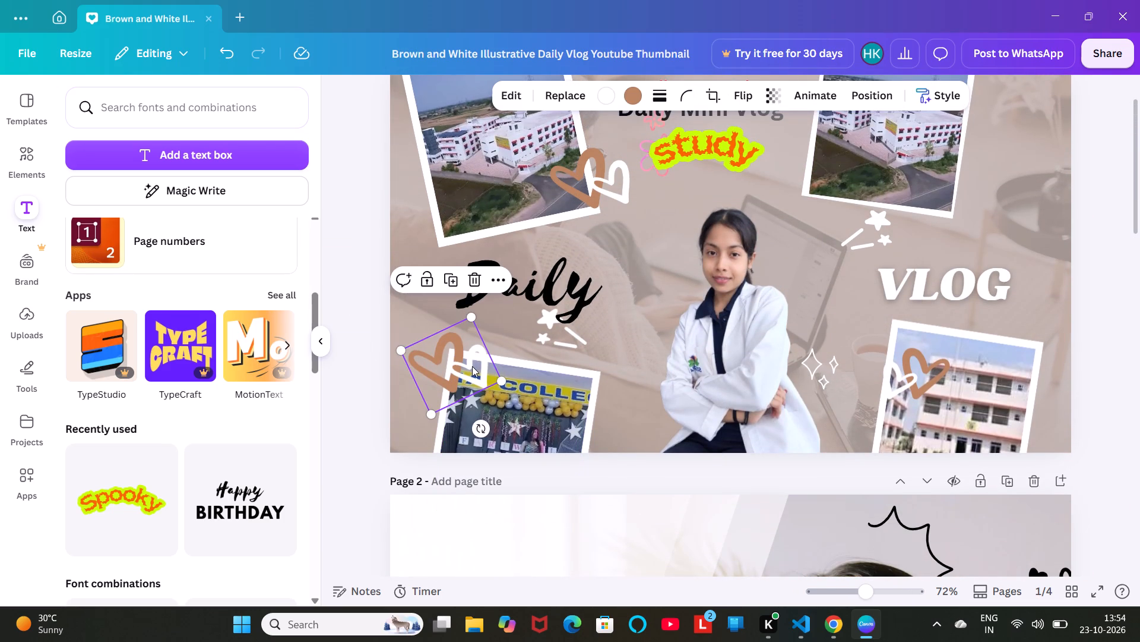
pyautogui.hotkey('ctrl', 'c')
pyautogui.scroll(-5, 530, 523)
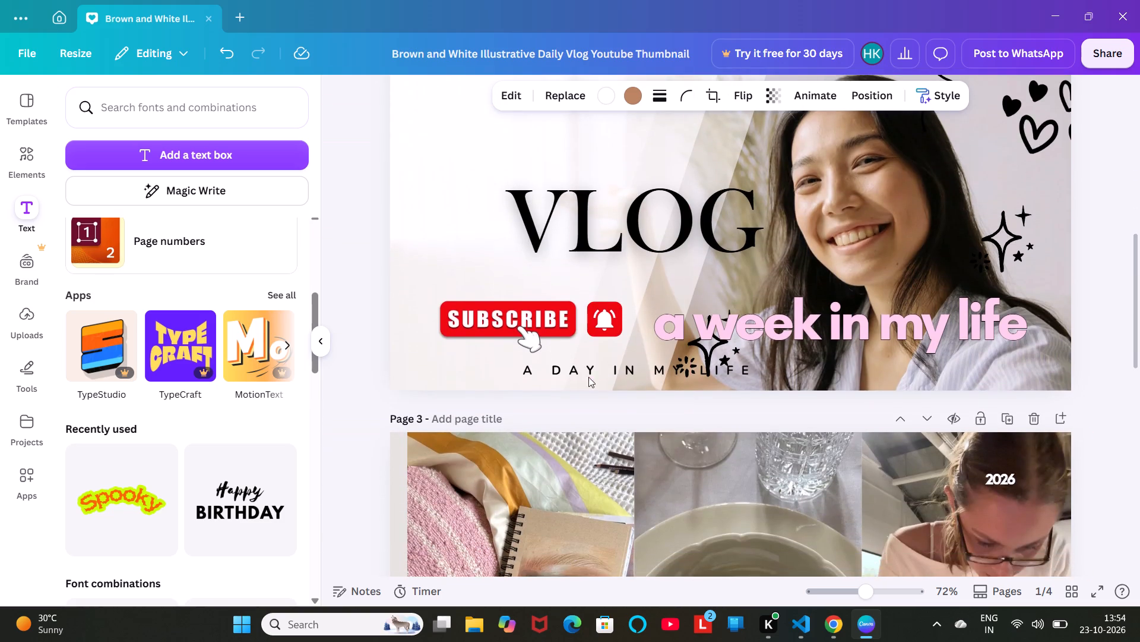
pyautogui.scroll(-2, 588, 377)
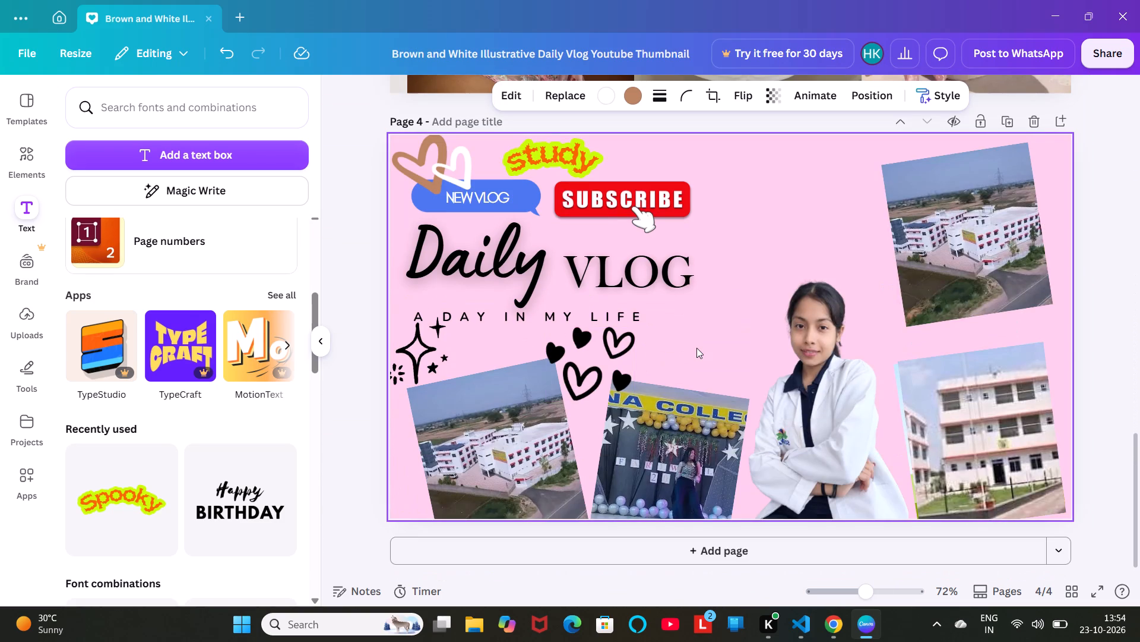
pyautogui.hotkey('ctrl', 'v')
pyautogui.moveTo(454, 453); pyautogui.dragTo(512, 433)
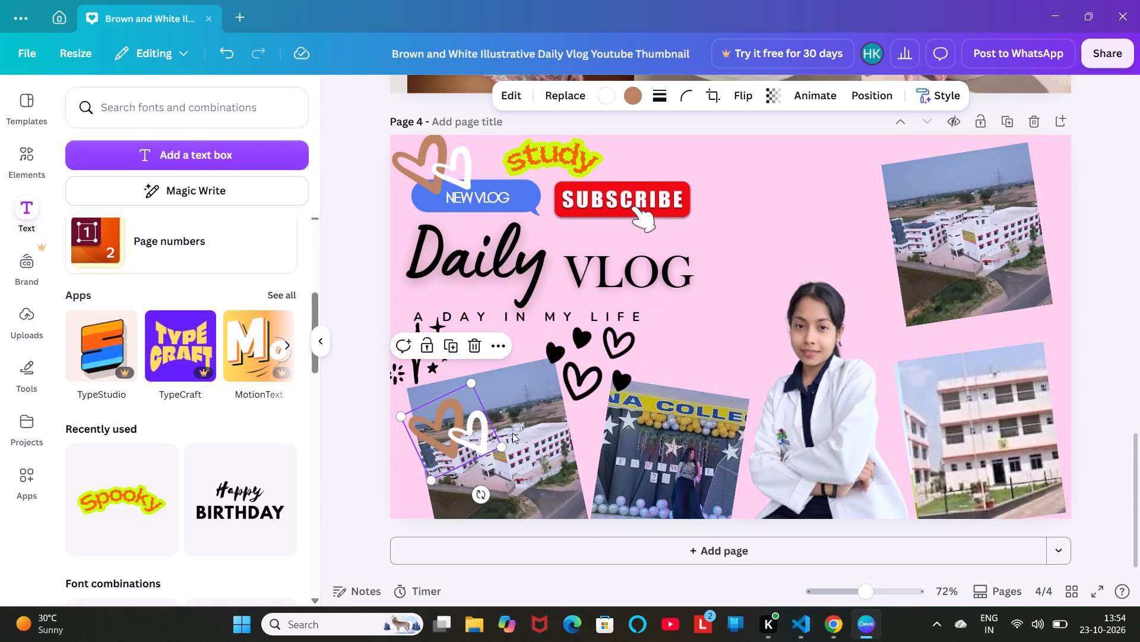
pyautogui.moveTo(512, 433); pyautogui.dragTo(897, 192)
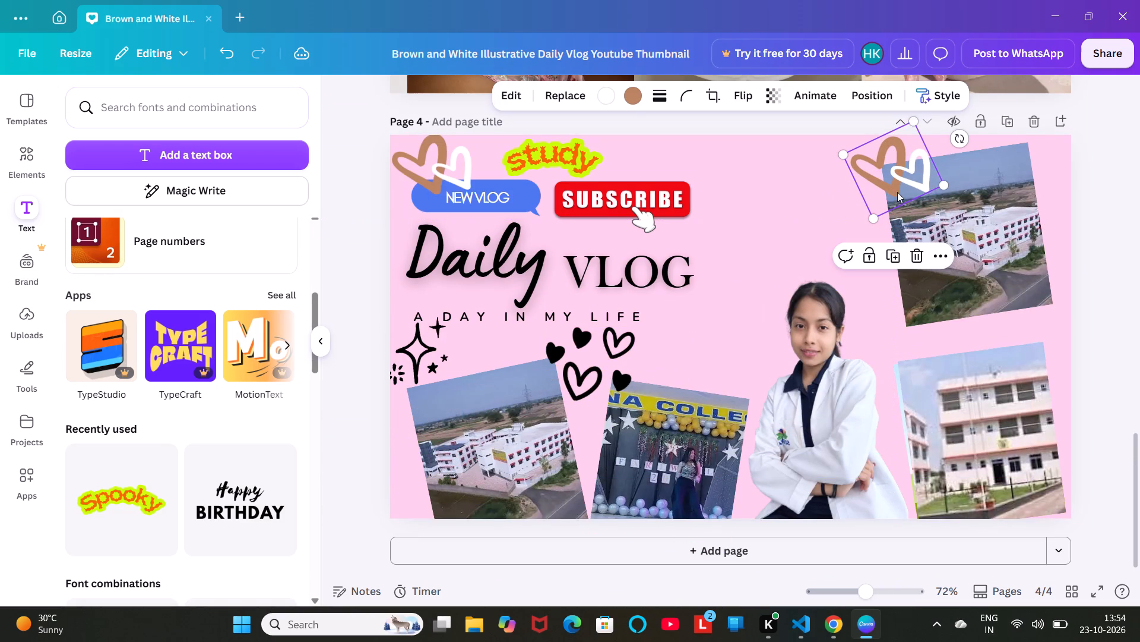
# Duplicate the brown and white hearts onto the top-left corner of page 4's lower-right building photo.
pyautogui.click(905, 153)
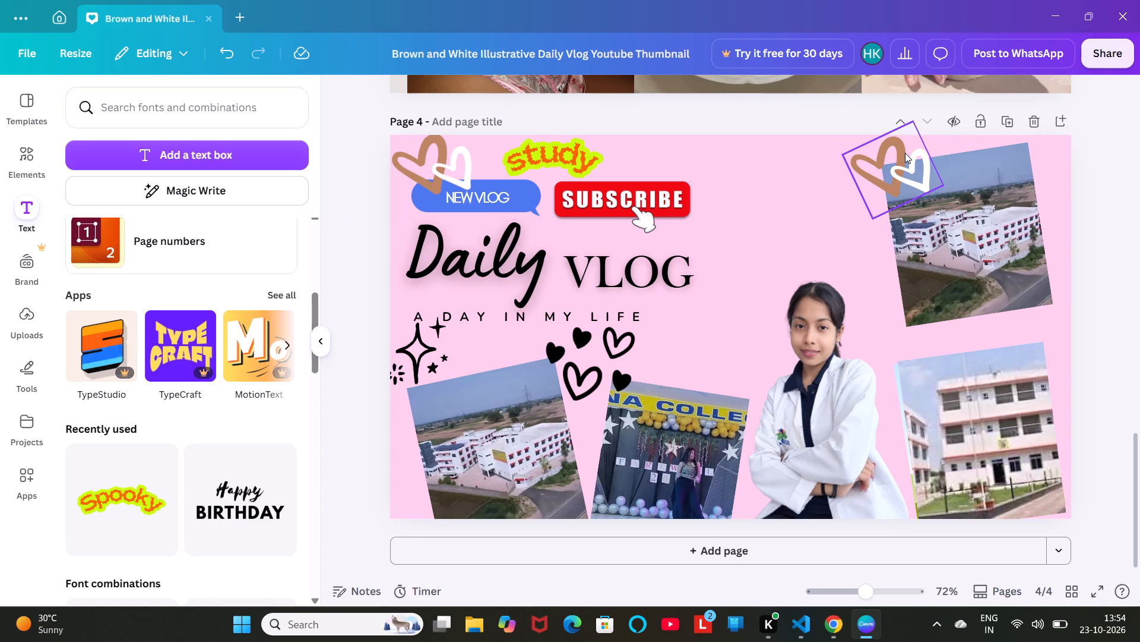
pyautogui.hotkey('ctrl', 'c')
pyautogui.click(924, 355)
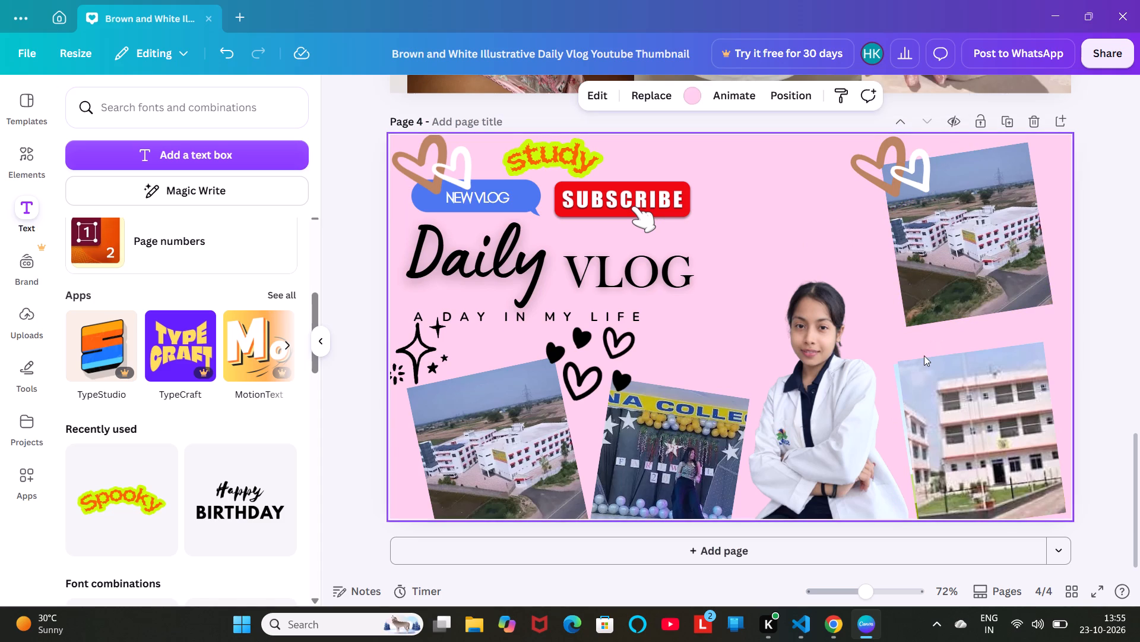
pyautogui.hotkey('ctrl', 'v')
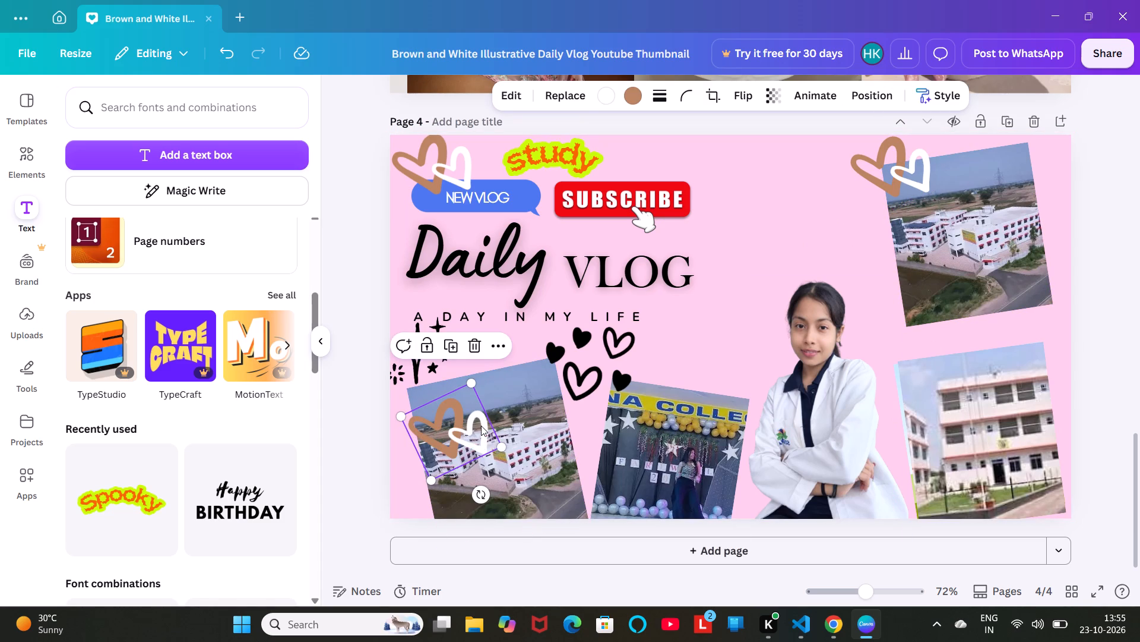
pyautogui.moveTo(481, 426); pyautogui.dragTo(954, 354)
pyautogui.click(788, 232)
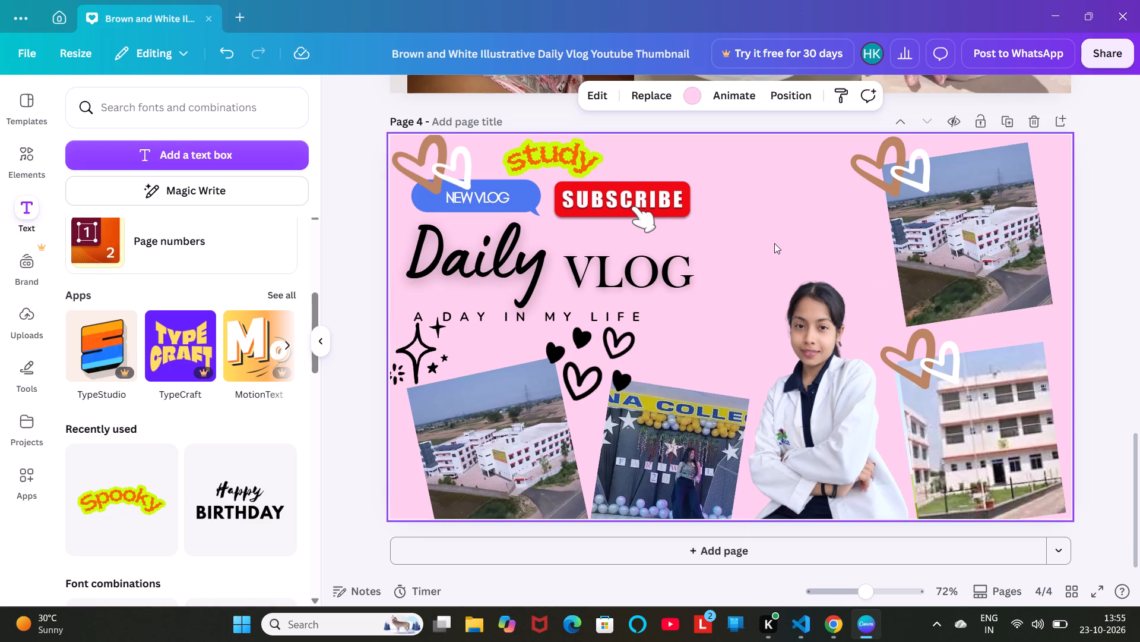
# Look over page 1 and browse the font combinations for another text style.
pyautogui.scroll(5, 774, 243)
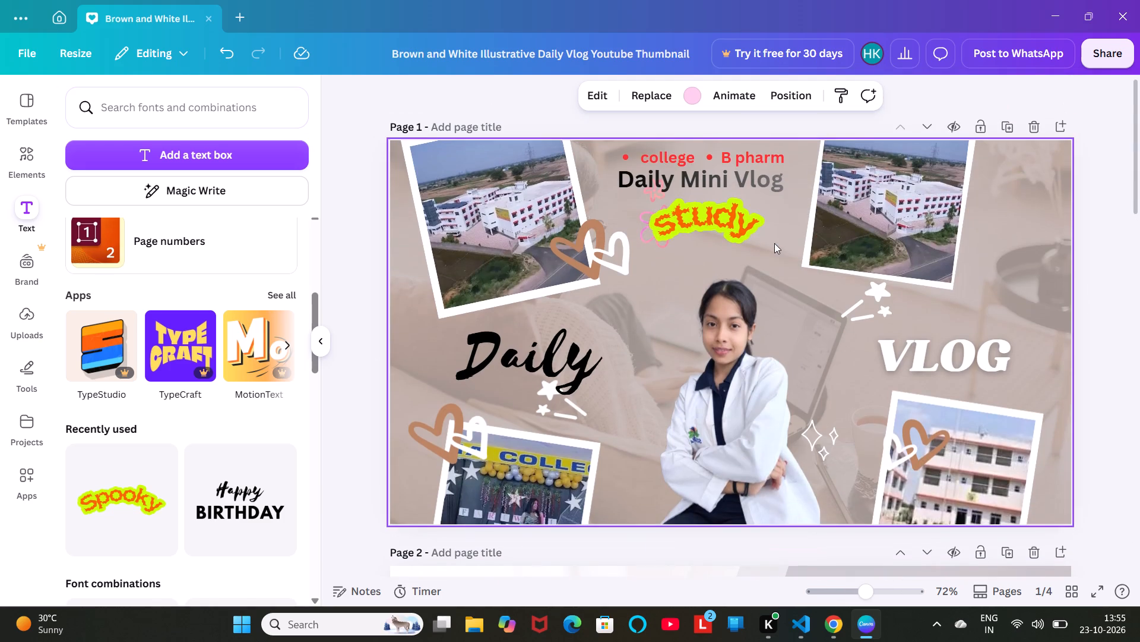
pyautogui.scroll(-3, 201, 360)
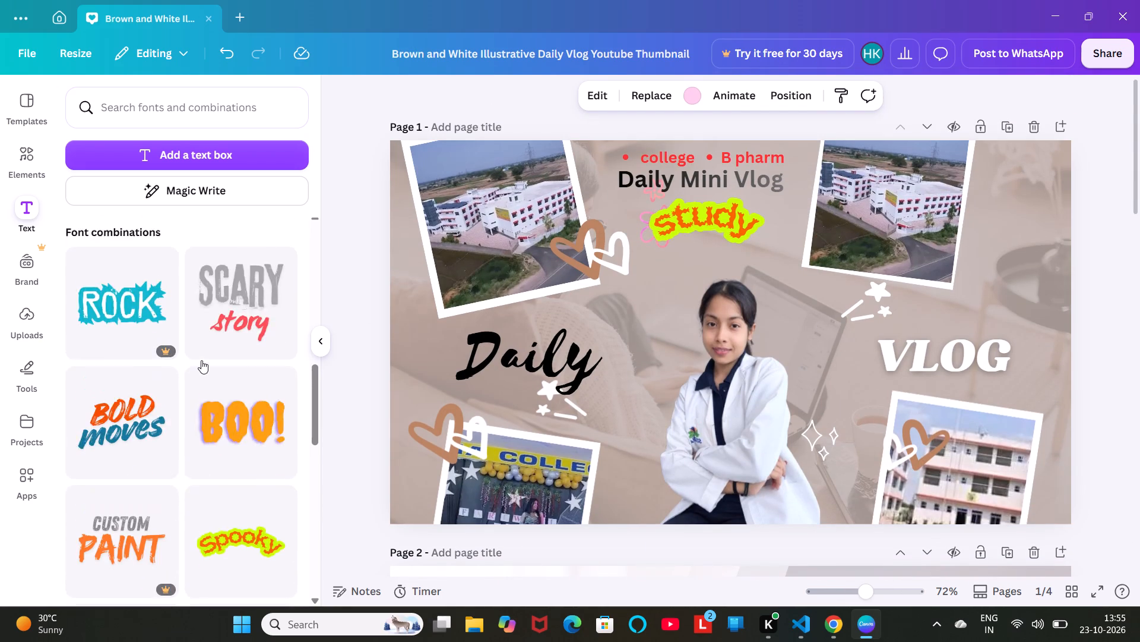
pyautogui.scroll(-4, 201, 360)
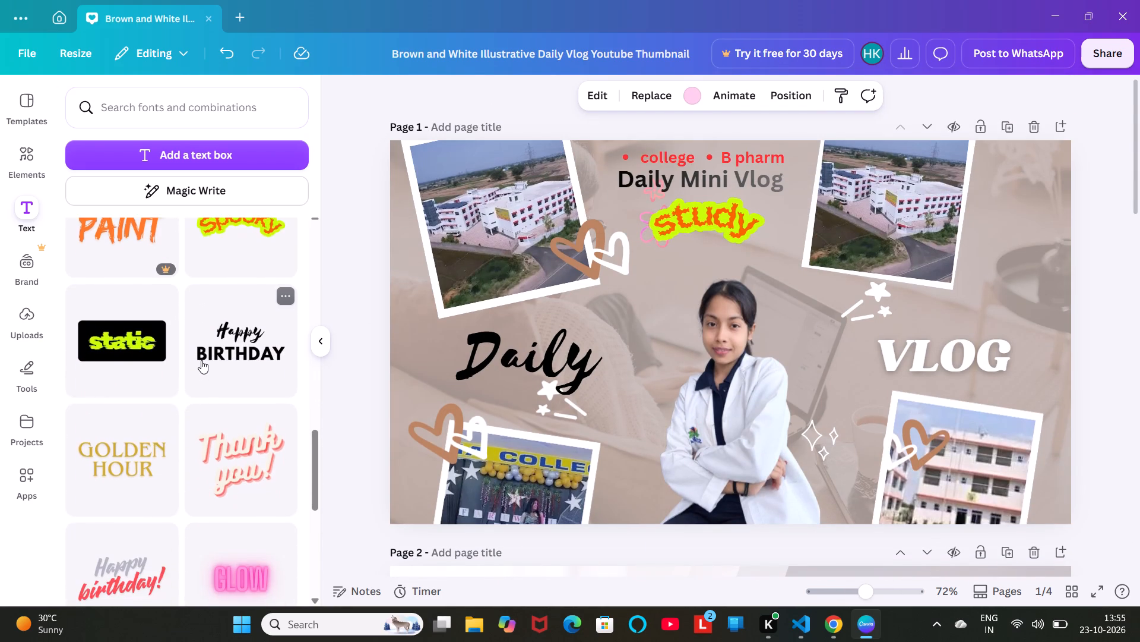
pyautogui.scroll(-1, 201, 360)
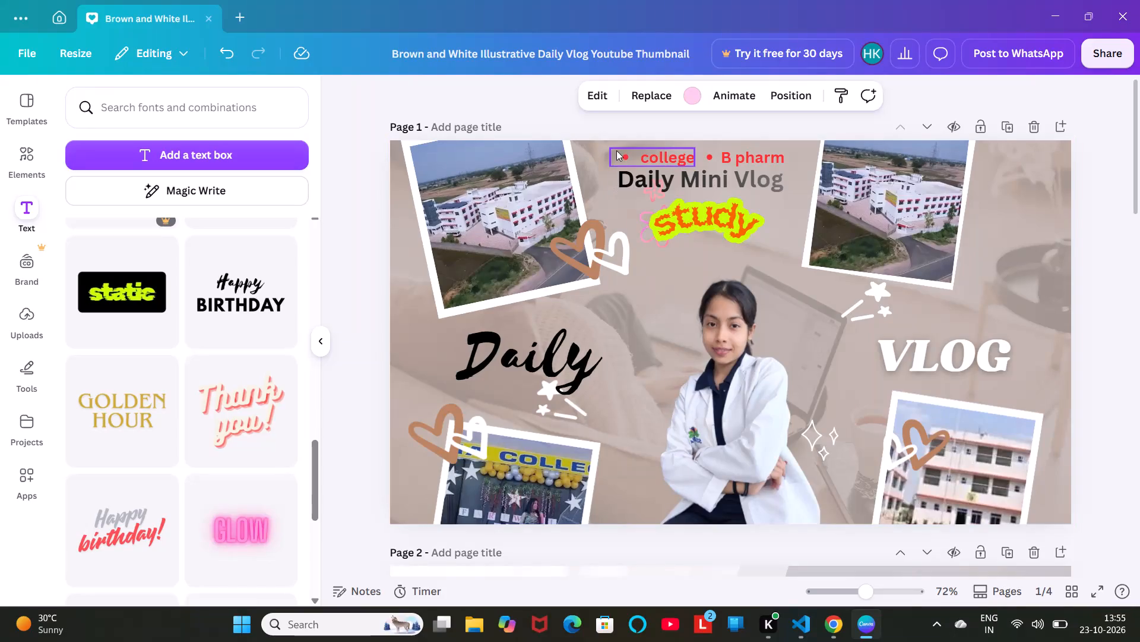
# Copy page 1's red bulleted college text onto page 4, above the SUBSCRIBE graphic and beside the study sticker.
pyautogui.click(616, 153)
pyautogui.hotkey('ctrl', 'c')
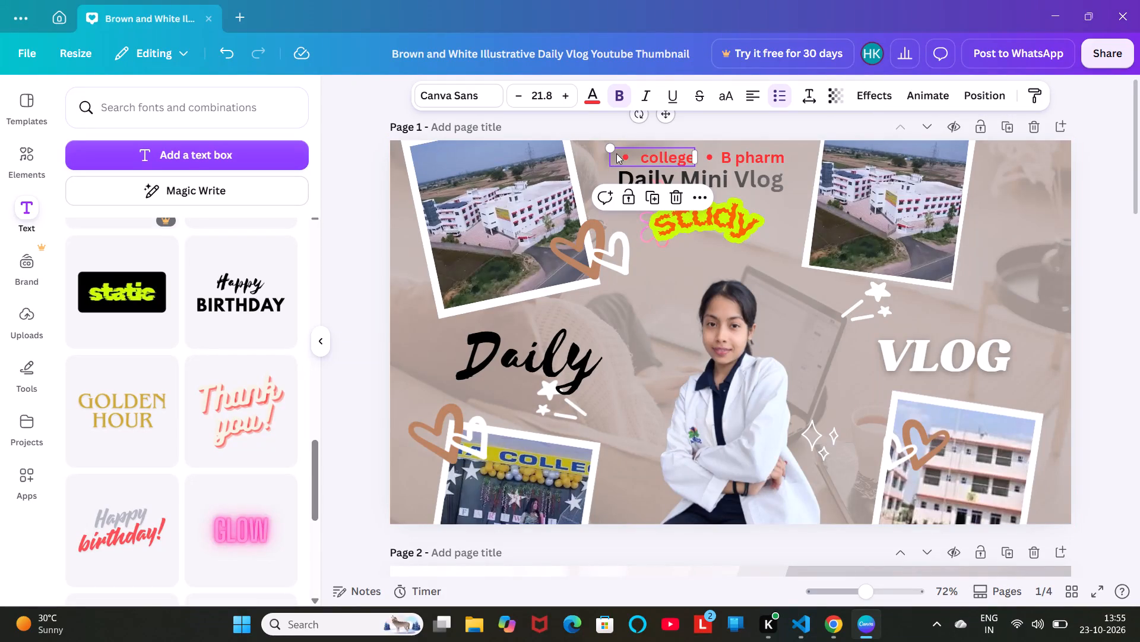
pyautogui.scroll(-6, 687, 318)
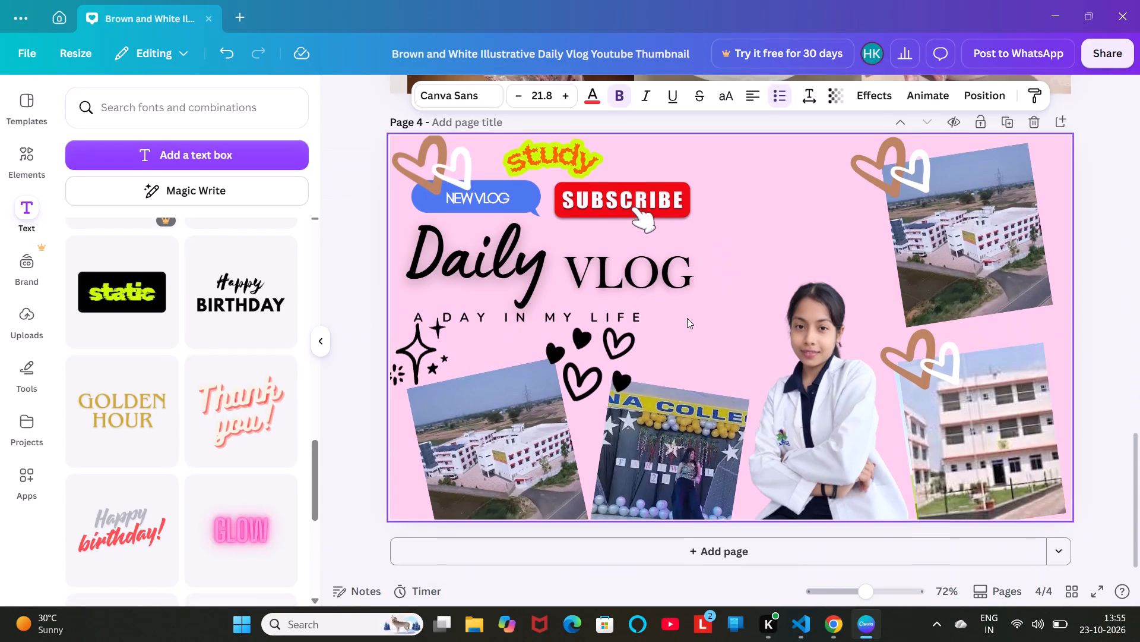
pyautogui.scroll(-1, 687, 318)
pyautogui.click(759, 234)
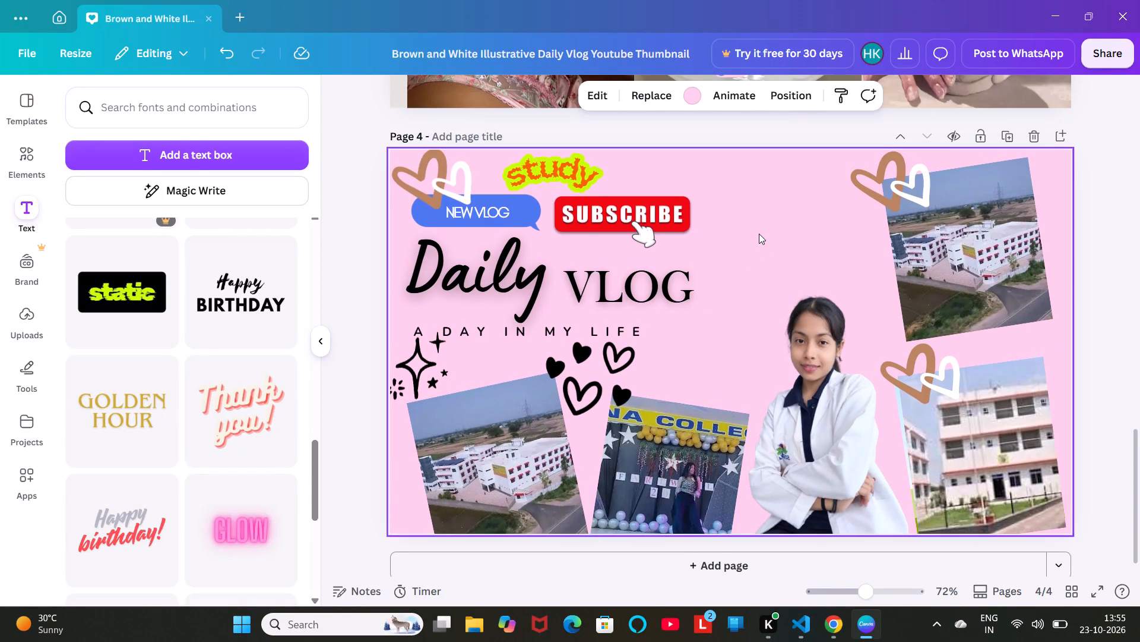
pyautogui.hotkey('ctrl', 'v')
pyautogui.moveTo(657, 164); pyautogui.dragTo(695, 169)
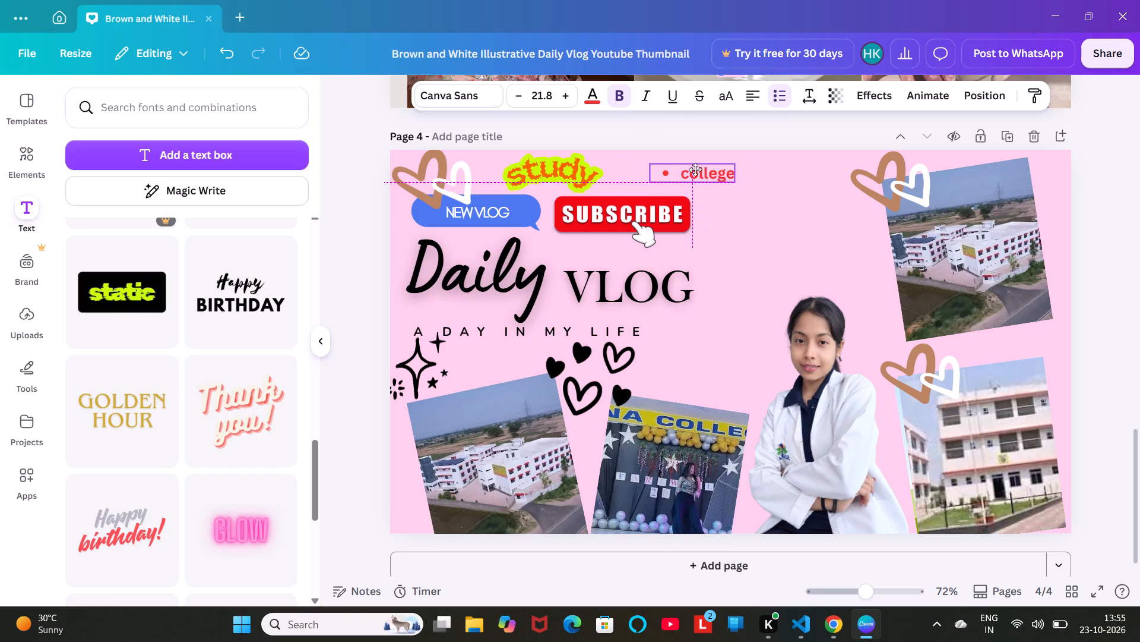
pyautogui.moveTo(695, 169); pyautogui.dragTo(691, 166)
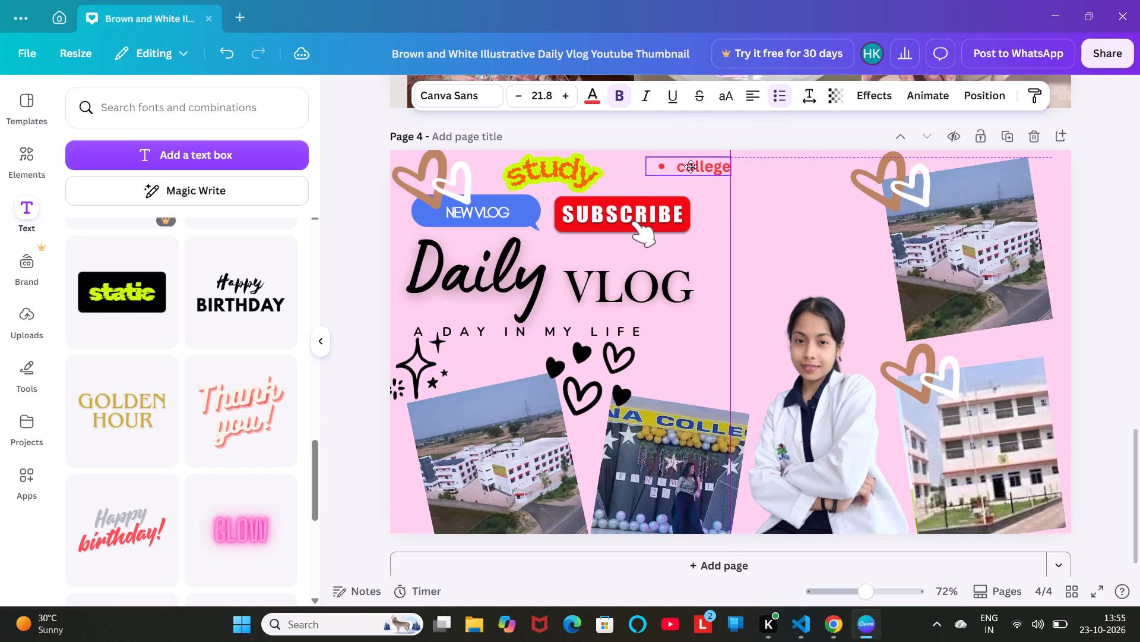
pyautogui.moveTo(691, 166); pyautogui.dragTo(679, 171)
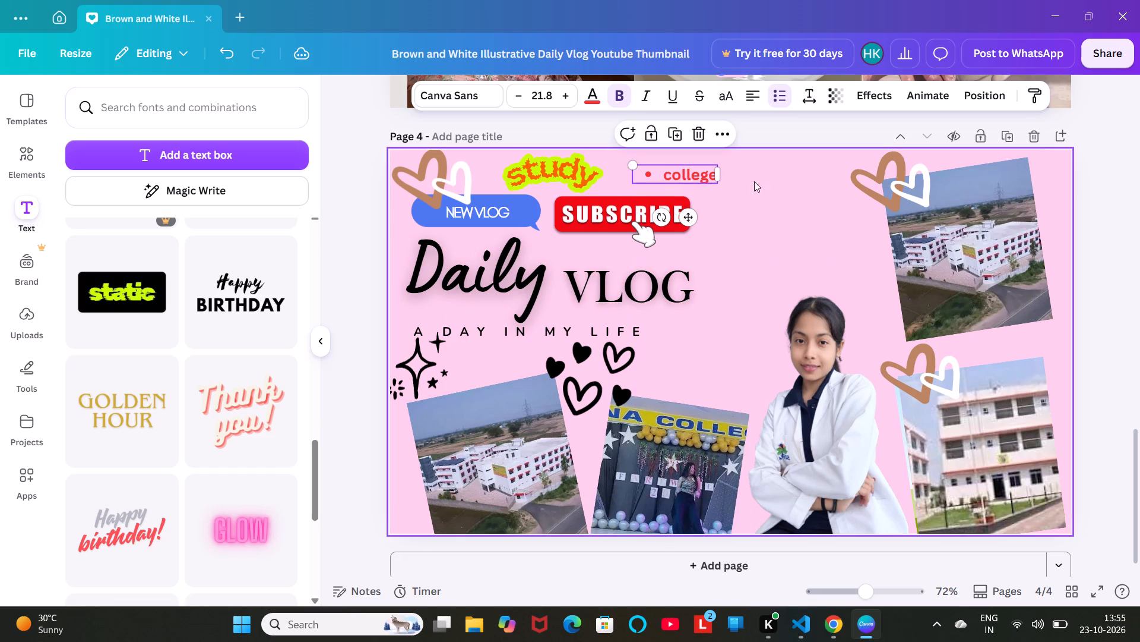
pyautogui.click(772, 190)
# Copy page 1's red bulleted B pharm text onto page 4, directly after college on the same line.
pyautogui.scroll(4, 772, 190)
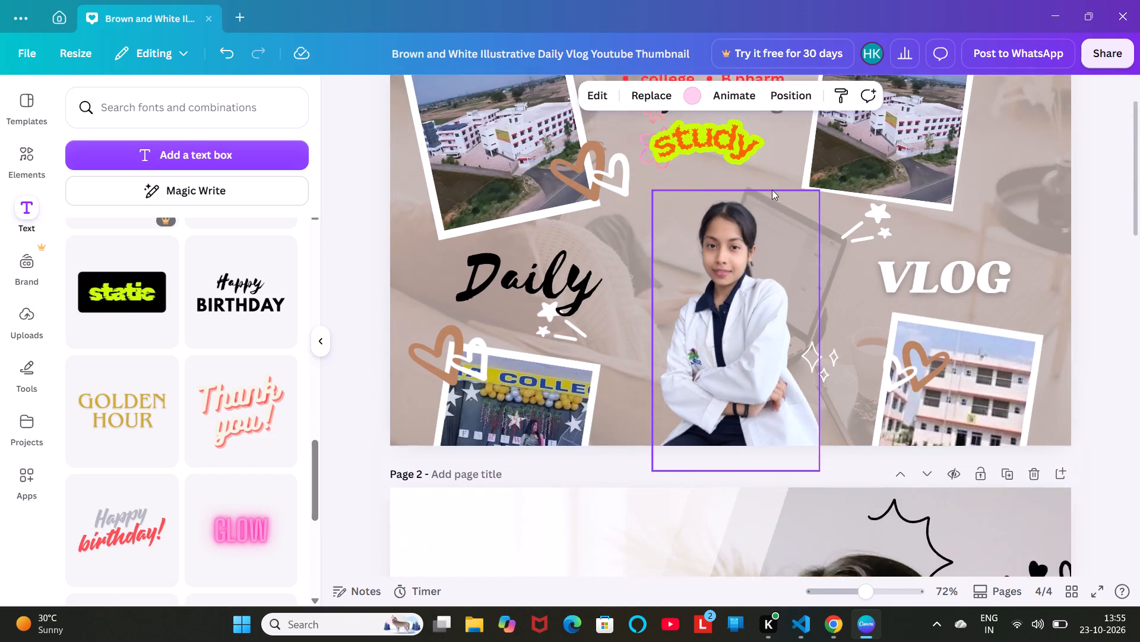
pyautogui.scroll(1, 772, 190)
pyautogui.click(762, 153)
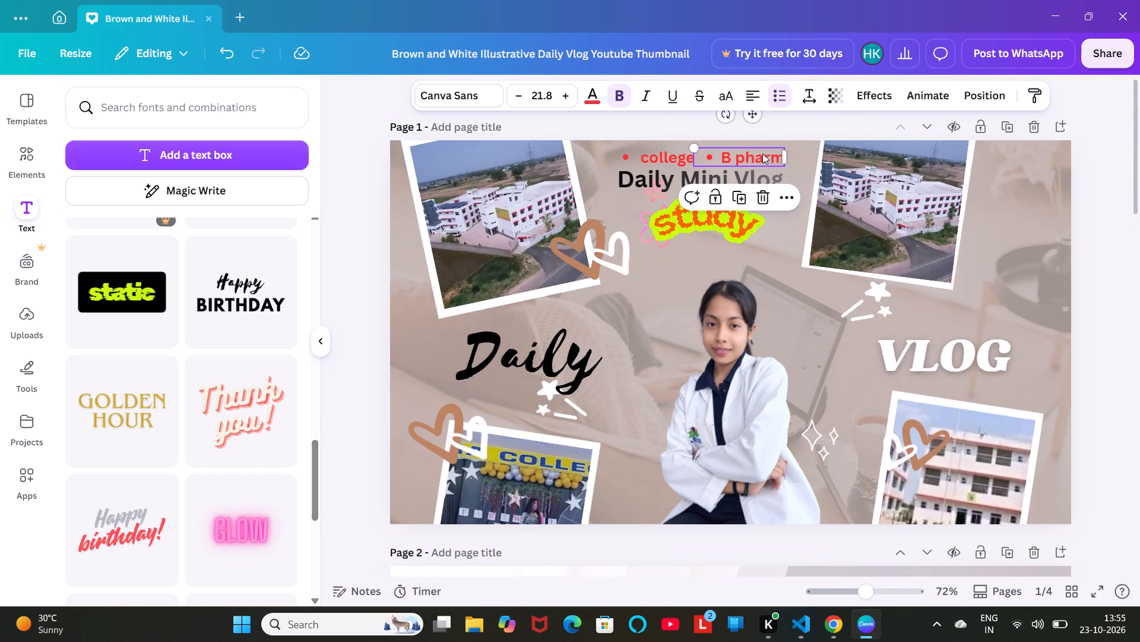
pyautogui.hotkey('ctrl', 'c')
pyautogui.scroll(-5, 754, 398)
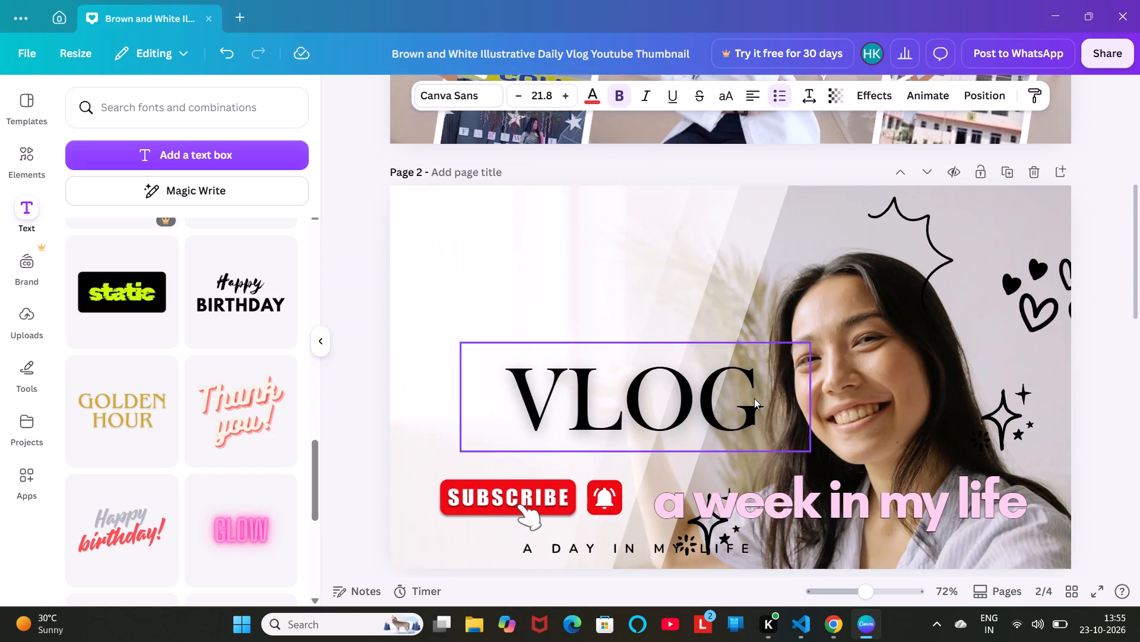
pyautogui.scroll(-2, 754, 398)
pyautogui.click(782, 159)
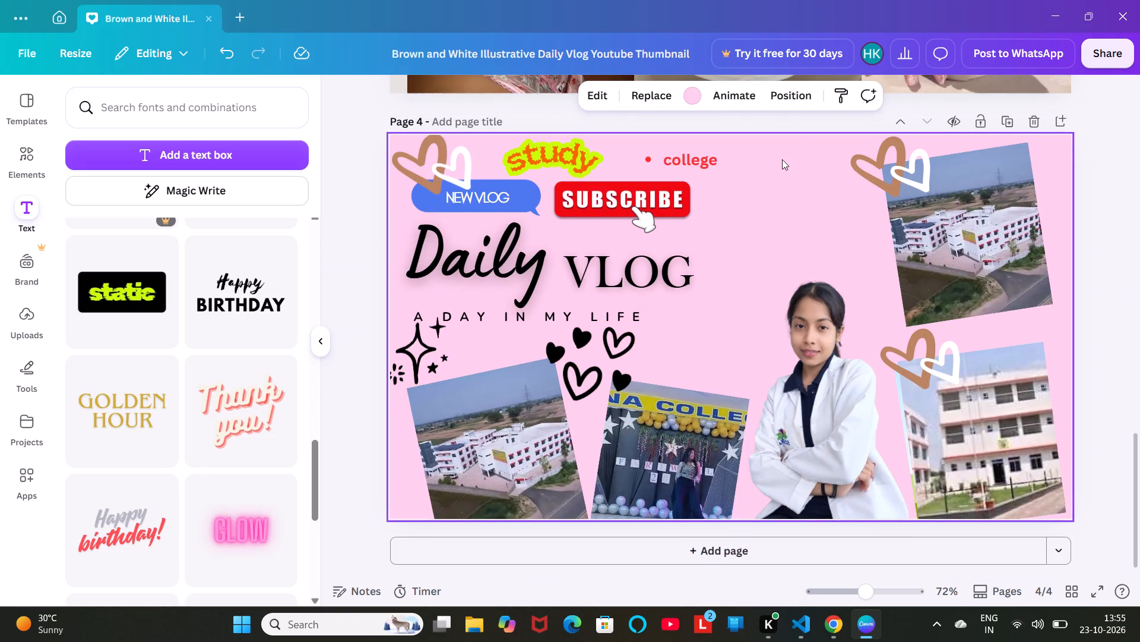
pyautogui.hotkey('ctrl', 'v')
pyautogui.moveTo(743, 149); pyautogui.dragTo(791, 162)
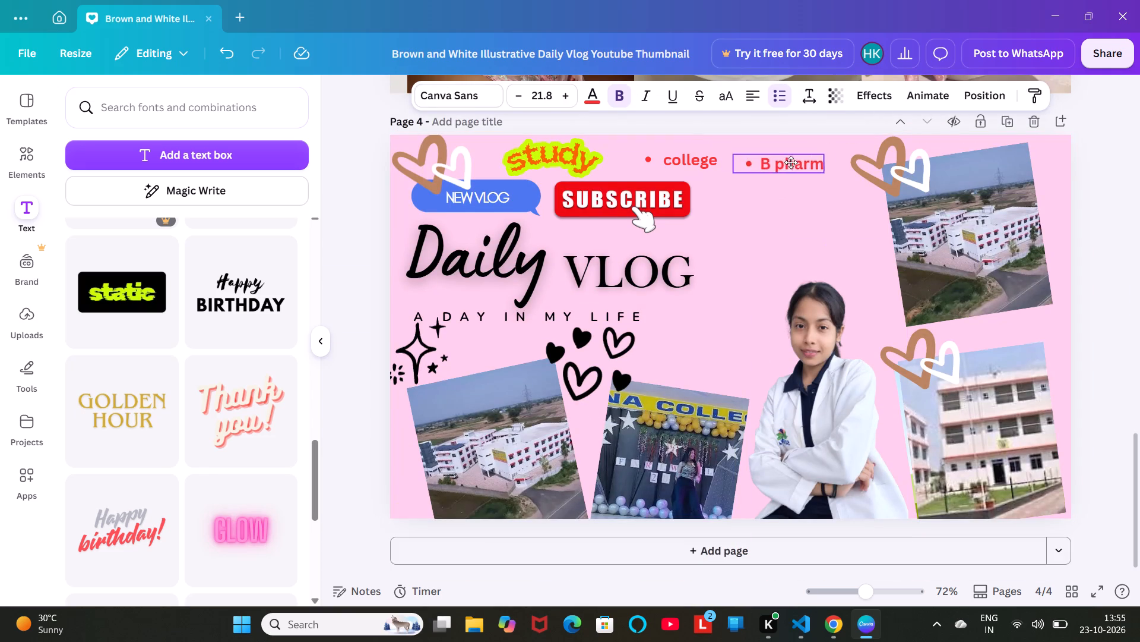
pyautogui.moveTo(791, 162); pyautogui.dragTo(771, 160)
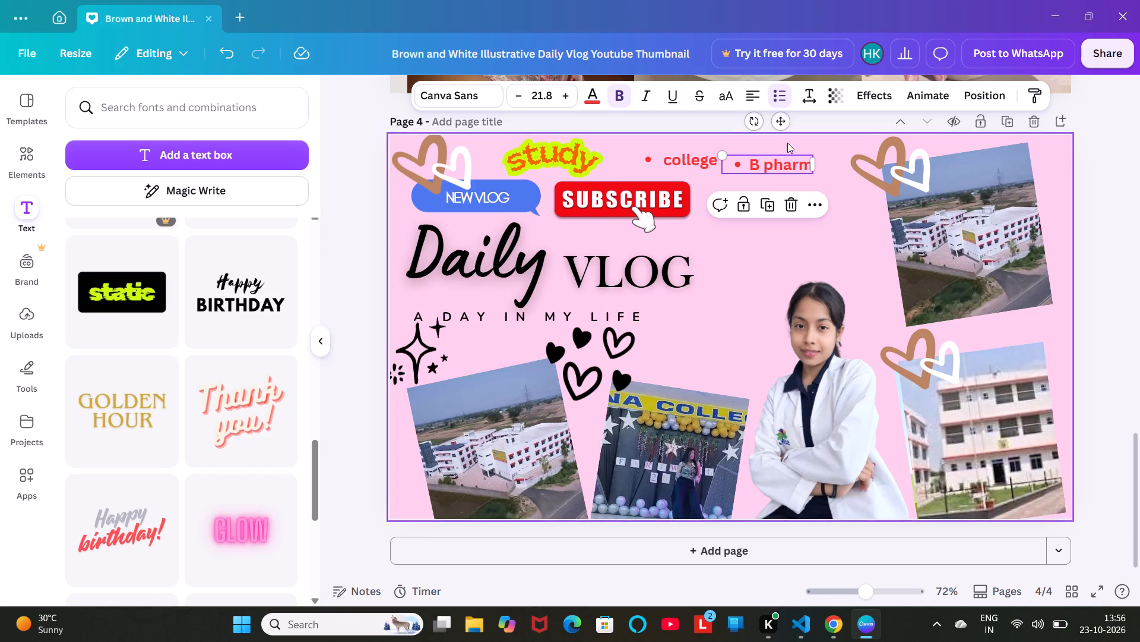
pyautogui.moveTo(751, 162); pyautogui.dragTo(748, 157)
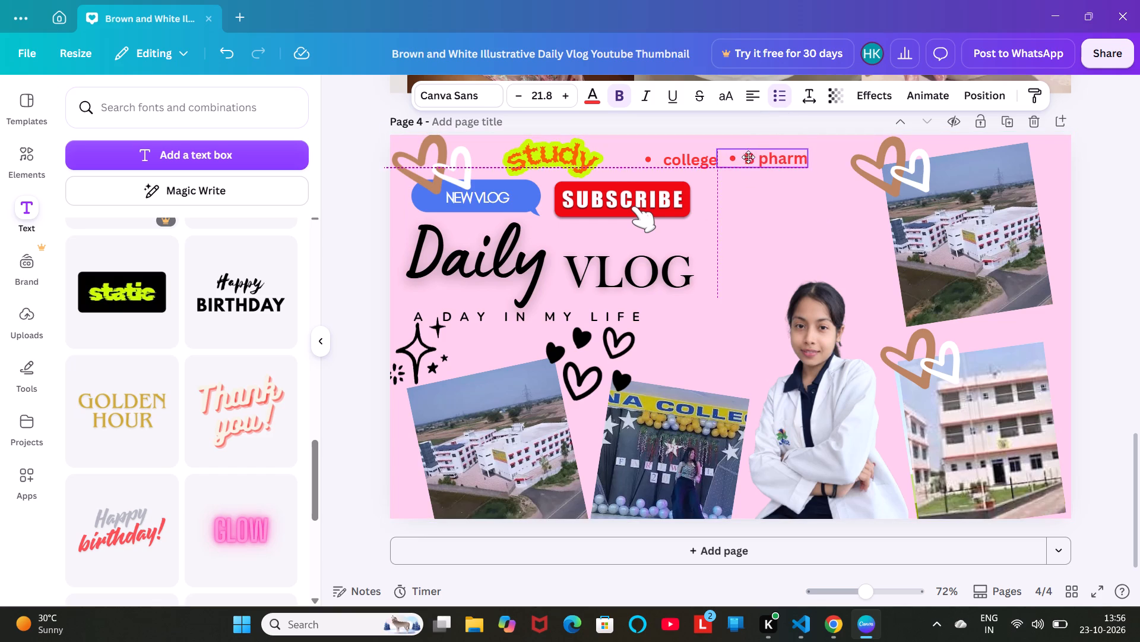
pyautogui.moveTo(748, 157); pyautogui.dragTo(739, 159)
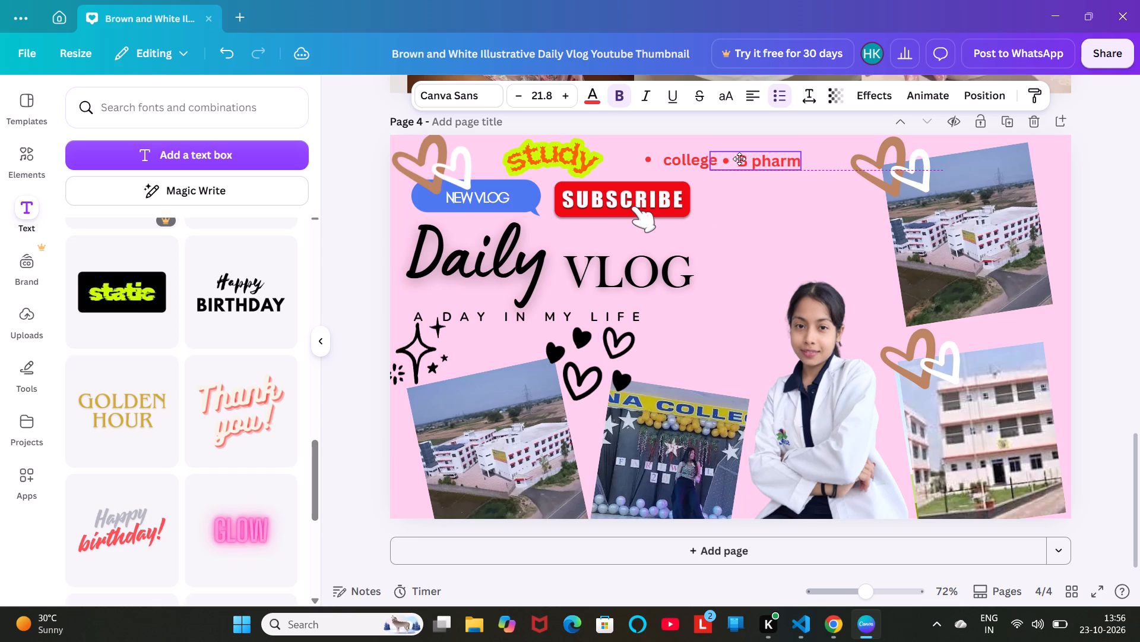
pyautogui.moveTo(739, 159); pyautogui.dragTo(739, 160)
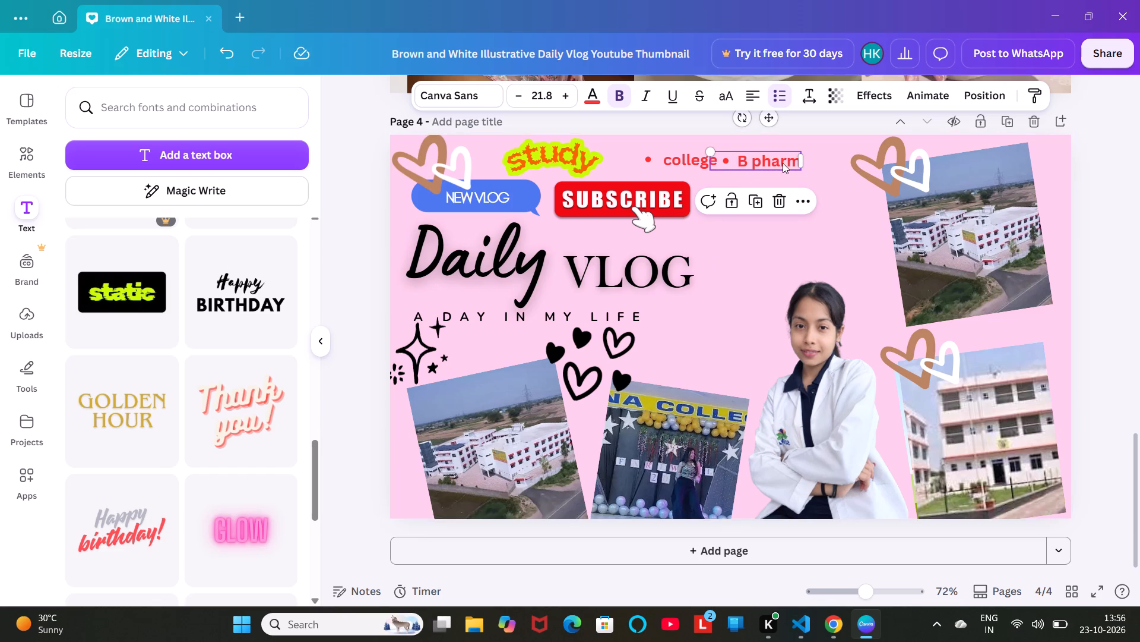
pyautogui.click(813, 166)
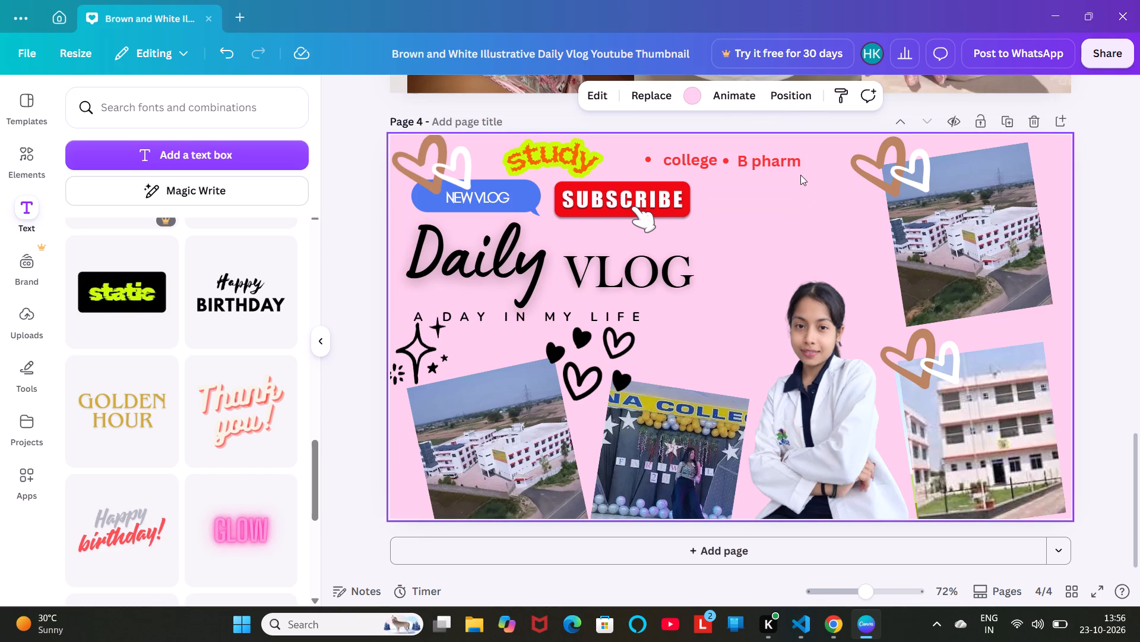
# Copy page 2's black spiky burst outline onto page 4, below VLOG between the black hearts and the portrait.
pyautogui.scroll(3, 800, 175)
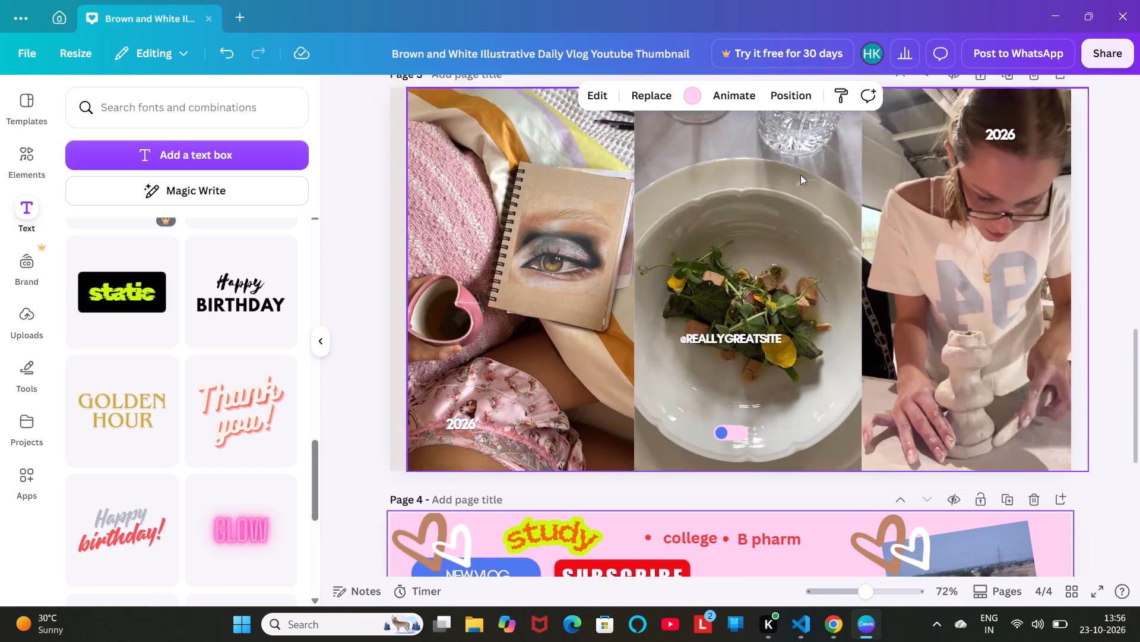
pyautogui.scroll(3, 800, 175)
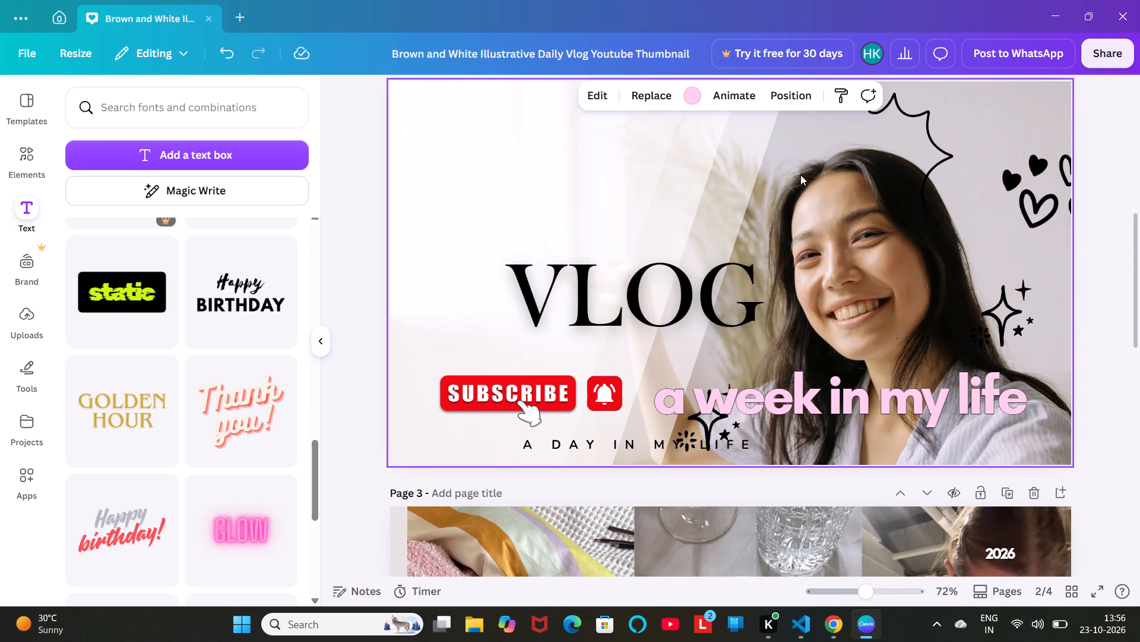
pyautogui.click(928, 140)
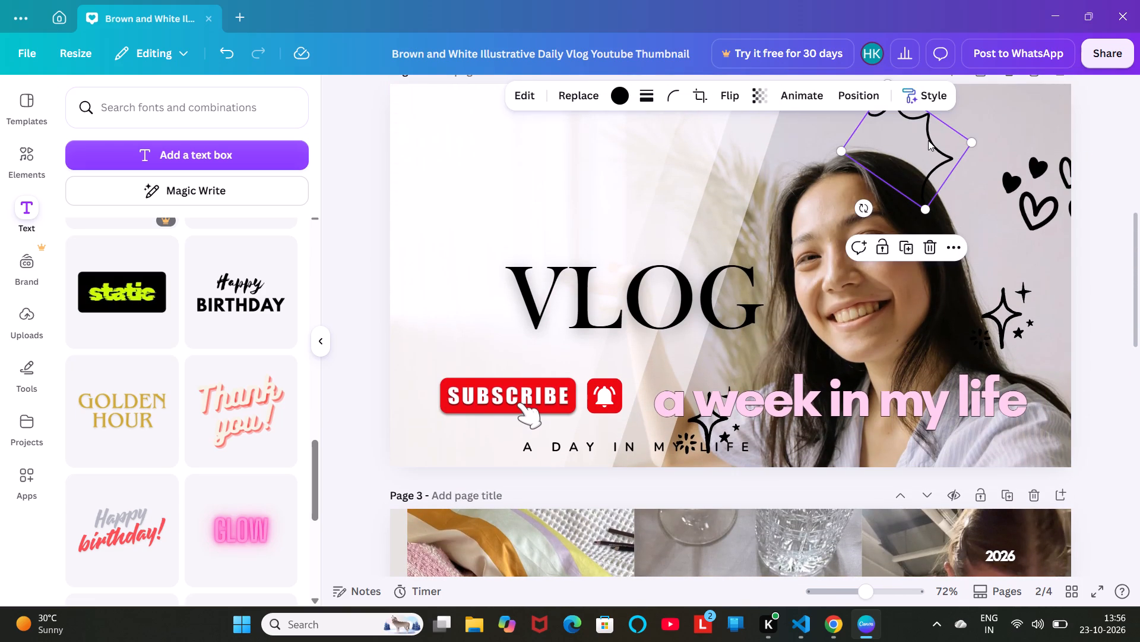
pyautogui.hotkey('ctrl', 'c')
pyautogui.scroll(-2, 787, 363)
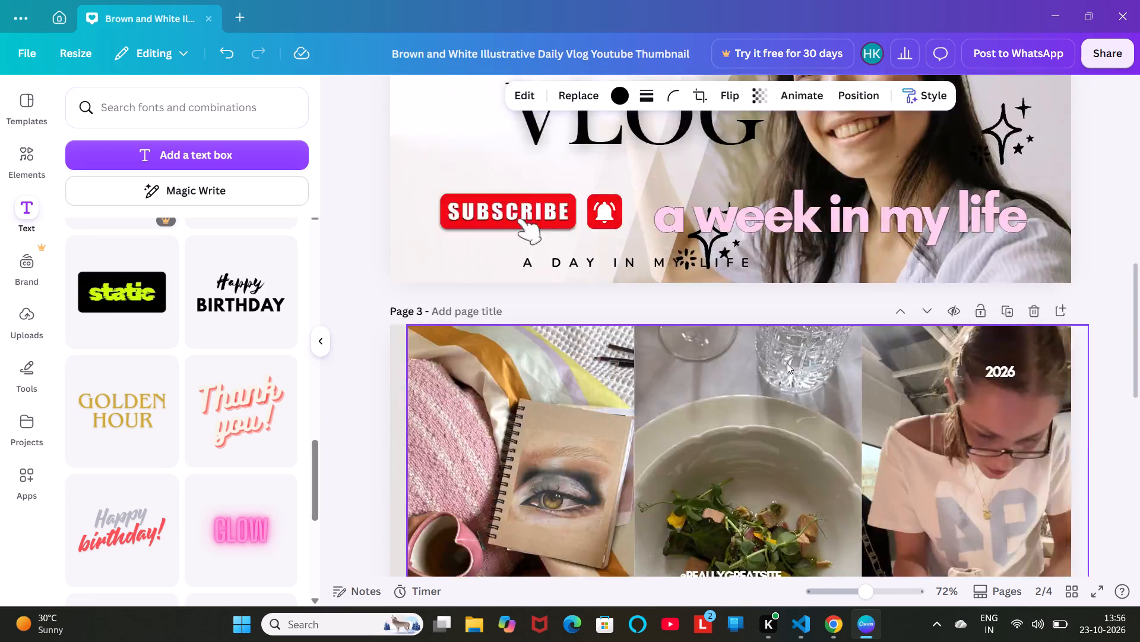
pyautogui.scroll(-3, 787, 363)
pyautogui.click(787, 363)
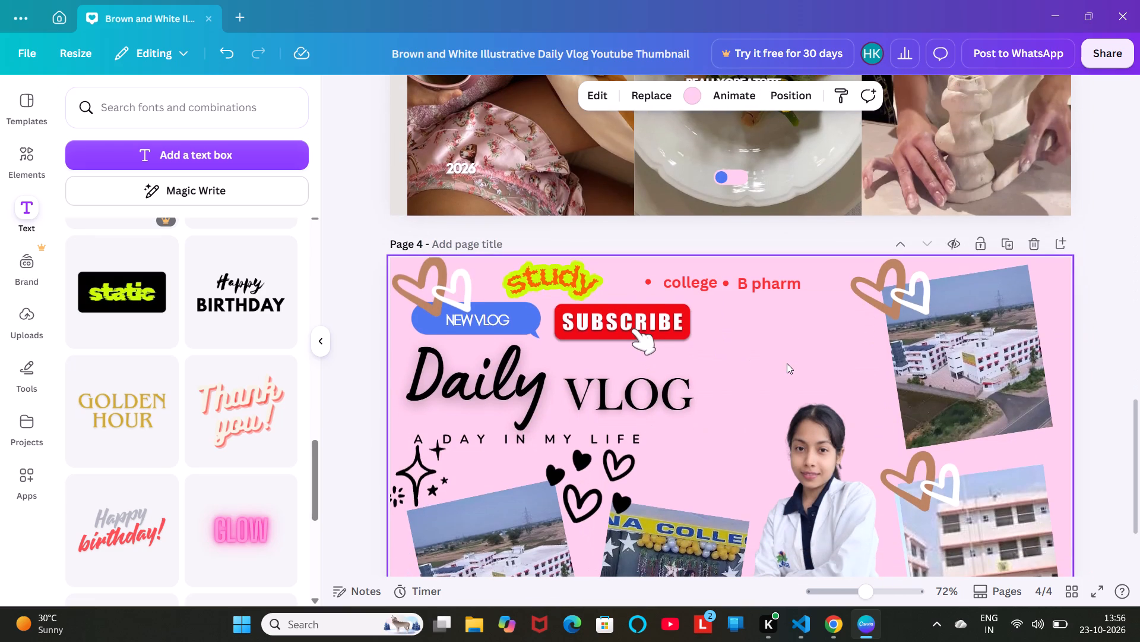
pyautogui.hotkey('ctrl', 'v')
pyautogui.moveTo(936, 344); pyautogui.dragTo(1040, 488)
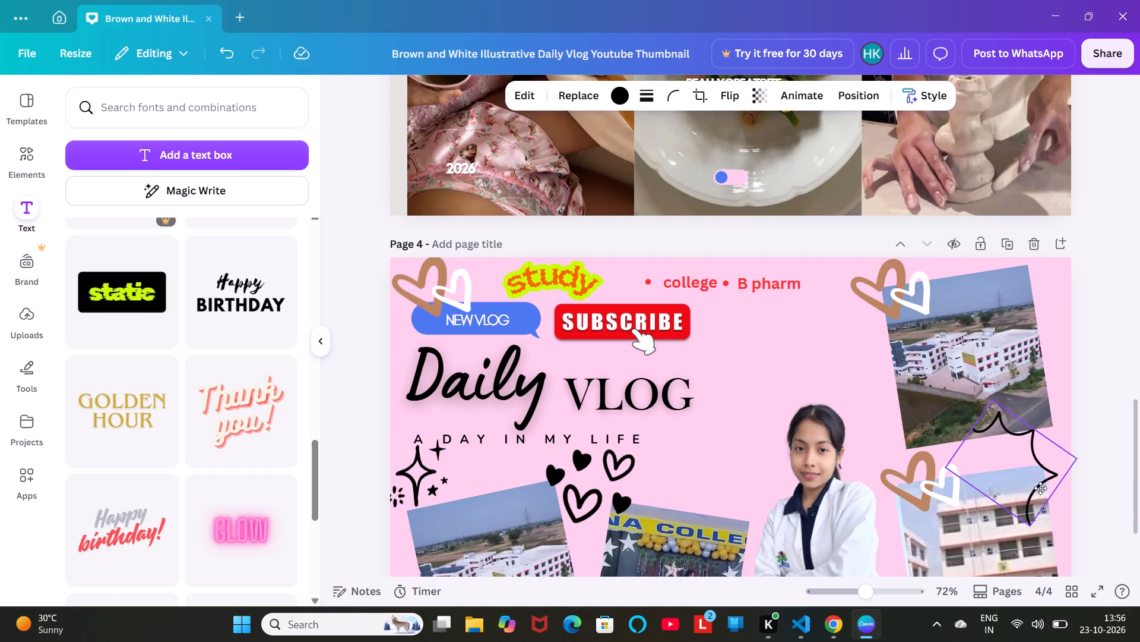
pyautogui.moveTo(1040, 488); pyautogui.dragTo(720, 515)
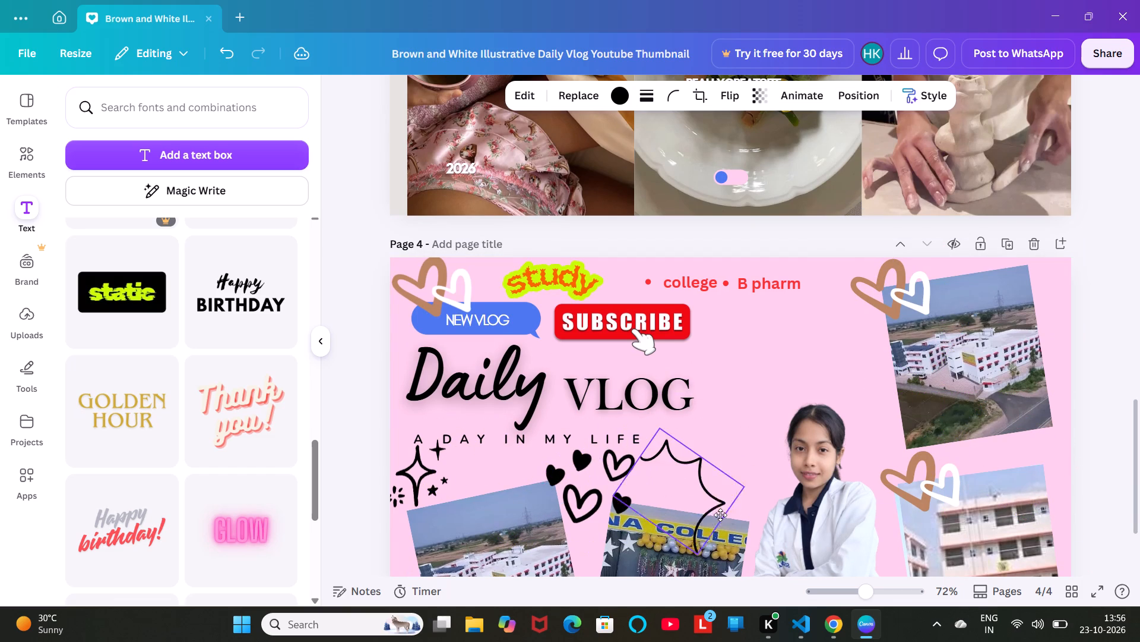
pyautogui.moveTo(720, 515); pyautogui.dragTo(865, 405)
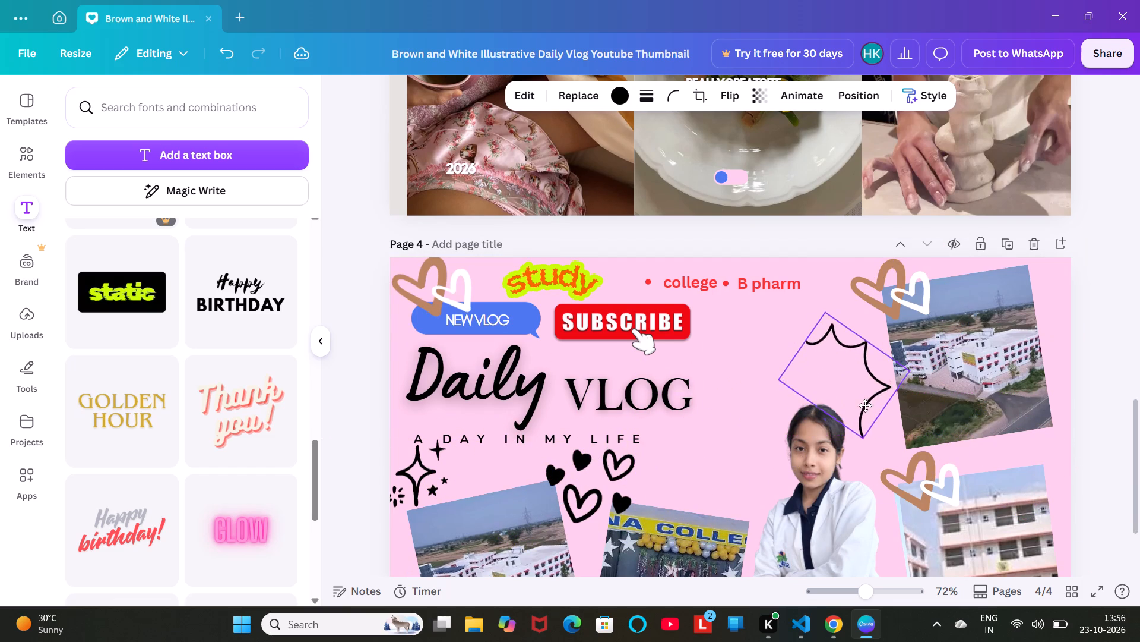
pyautogui.moveTo(865, 405); pyautogui.dragTo(723, 480)
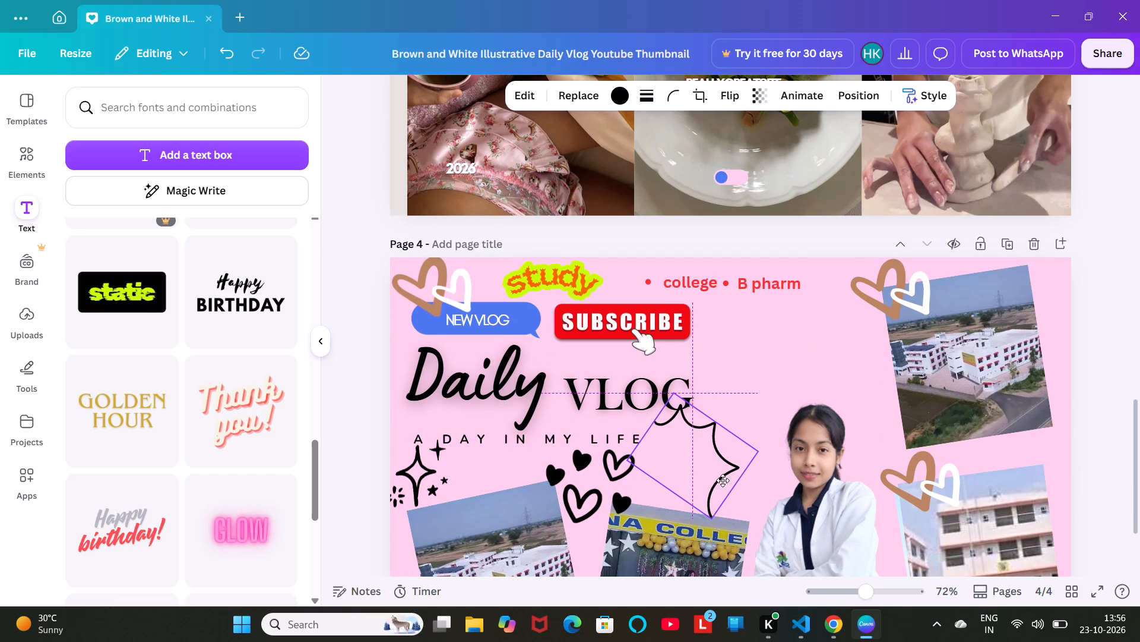
pyautogui.moveTo(723, 480); pyautogui.dragTo(715, 485)
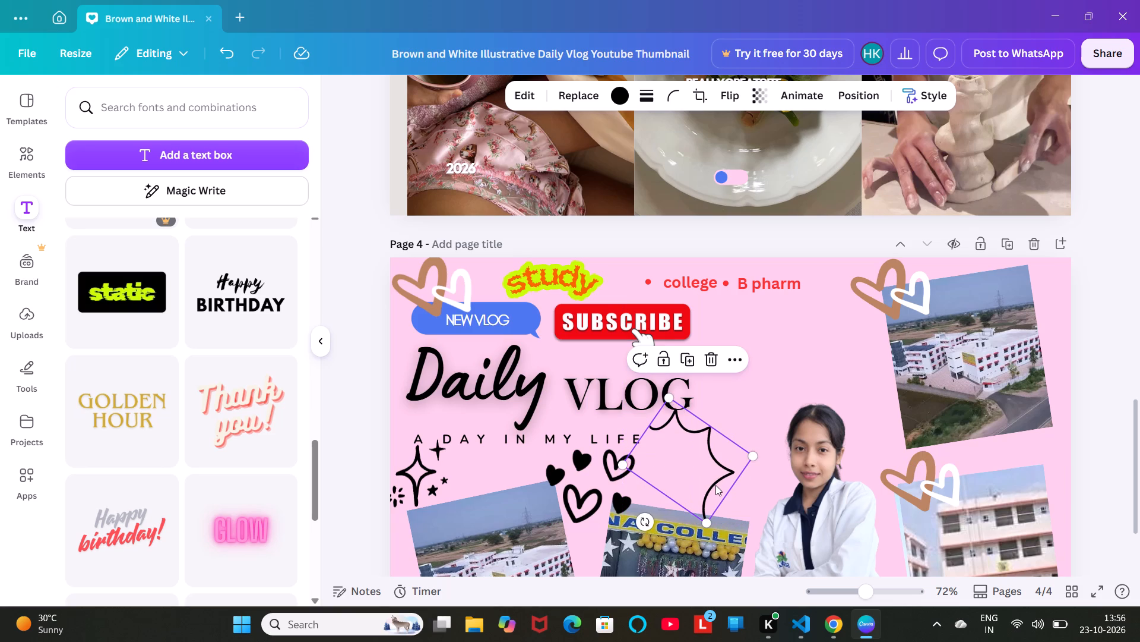
pyautogui.moveTo(714, 480); pyautogui.dragTo(707, 480)
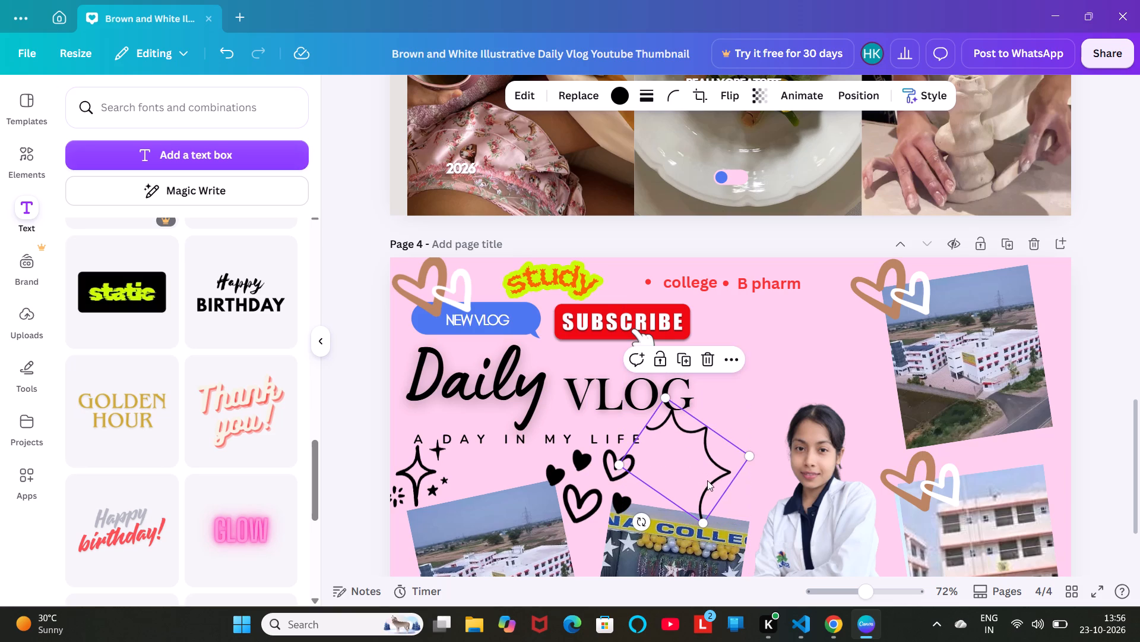
# Shrink page 4's burst outline slightly to about 180 wide and place it just above the college banner photo, clear of VLOG.
pyautogui.moveTo(704, 520); pyautogui.dragTo(704, 512)
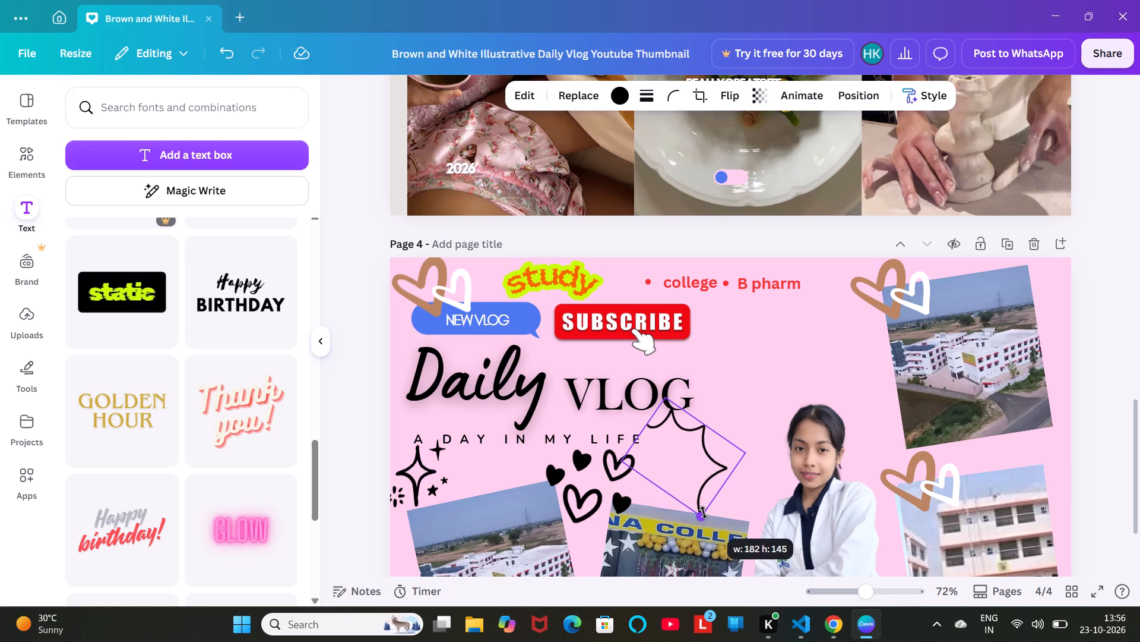
pyautogui.moveTo(704, 512); pyautogui.dragTo(704, 509)
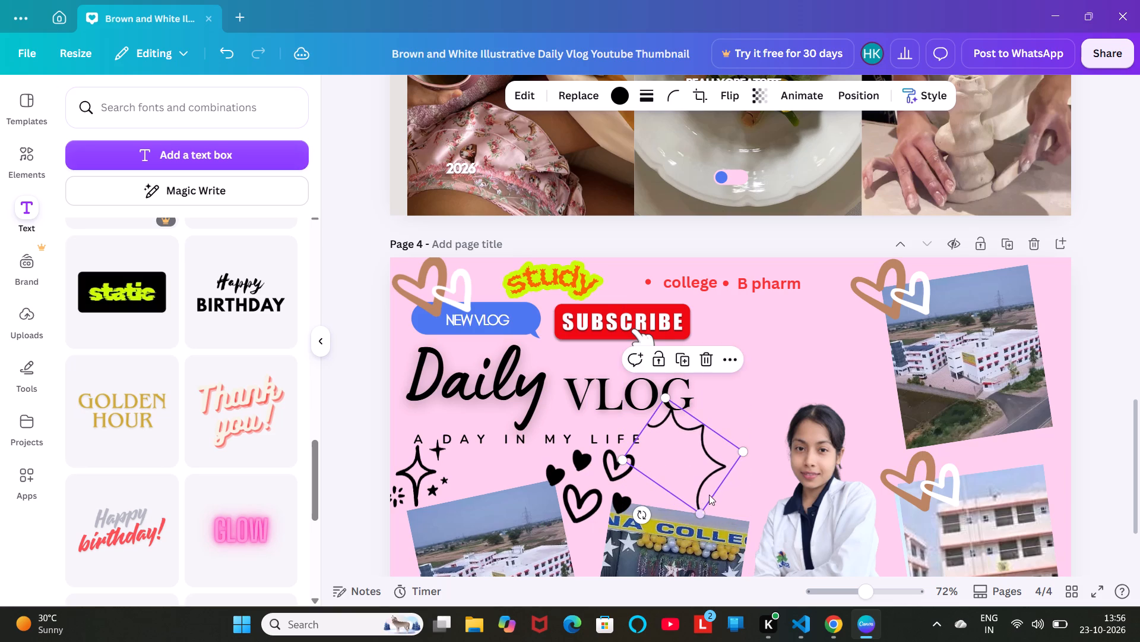
pyautogui.moveTo(712, 487); pyautogui.dragTo(715, 473)
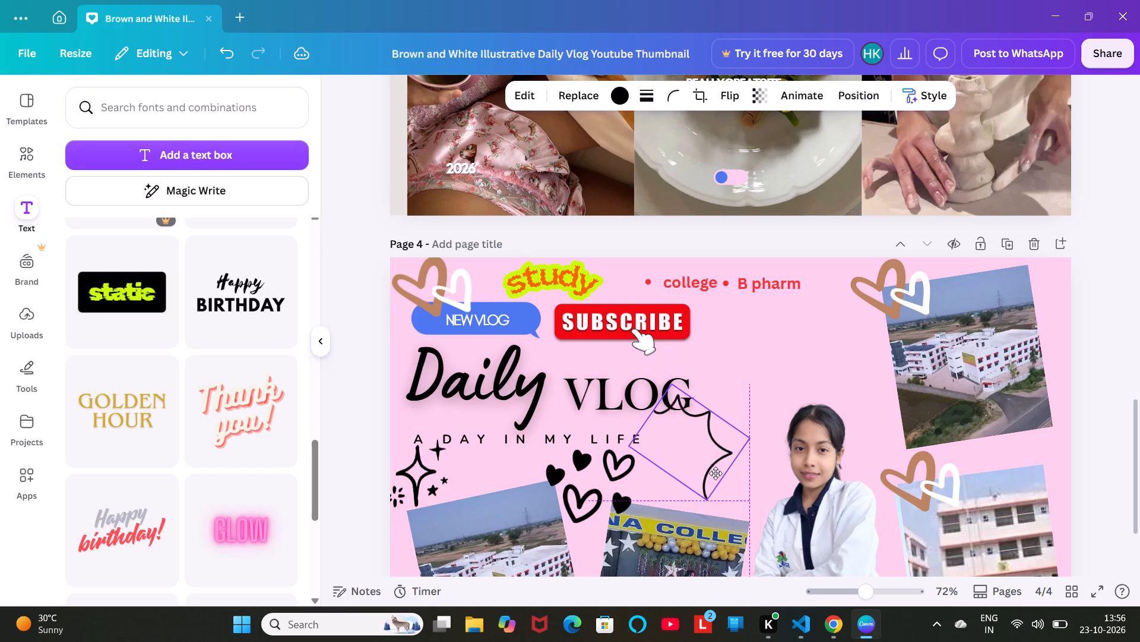
pyautogui.moveTo(715, 473); pyautogui.dragTo(708, 494)
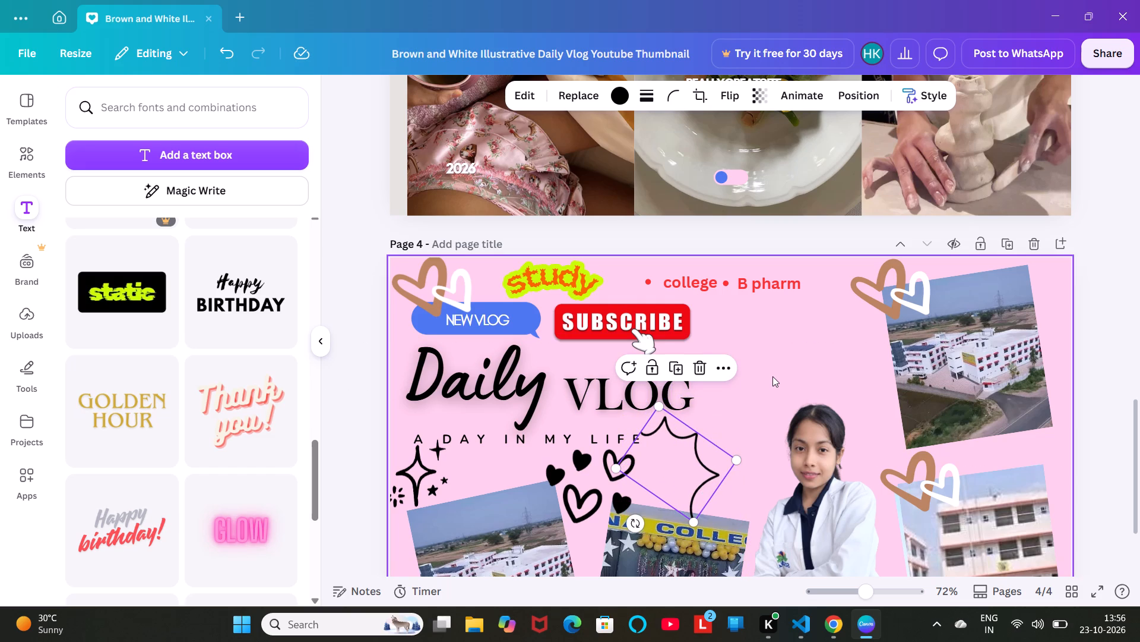
pyautogui.click(772, 376)
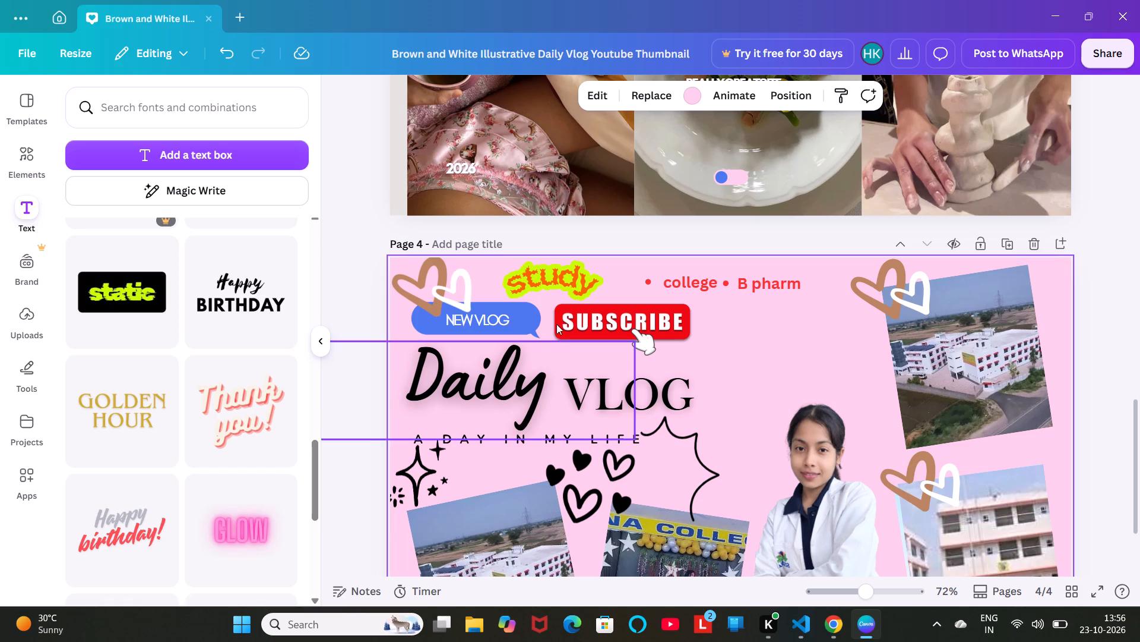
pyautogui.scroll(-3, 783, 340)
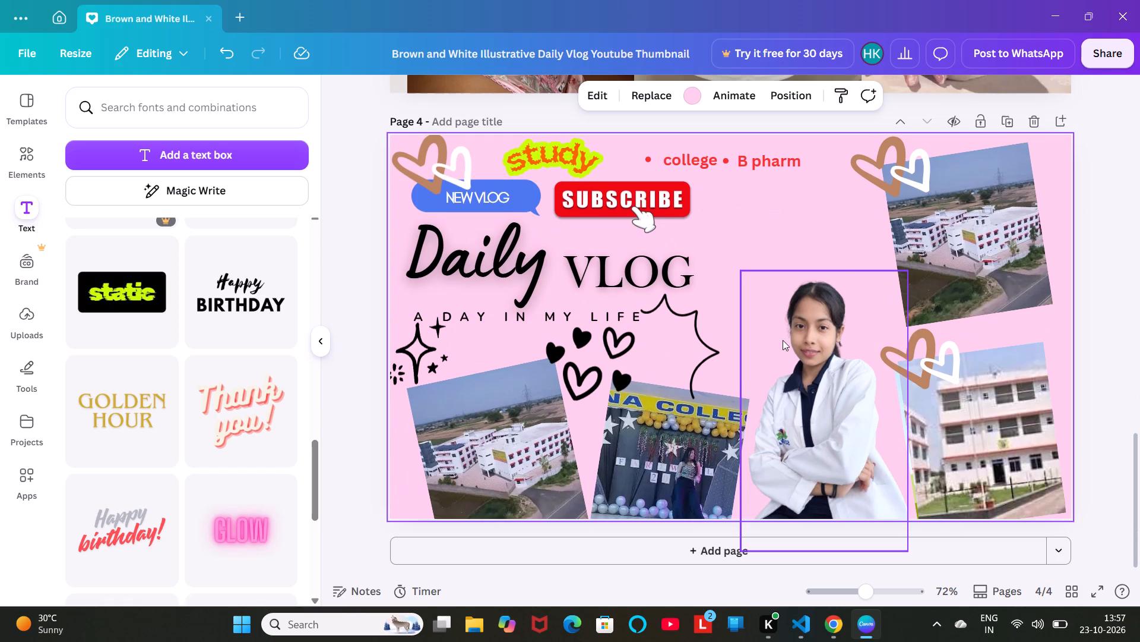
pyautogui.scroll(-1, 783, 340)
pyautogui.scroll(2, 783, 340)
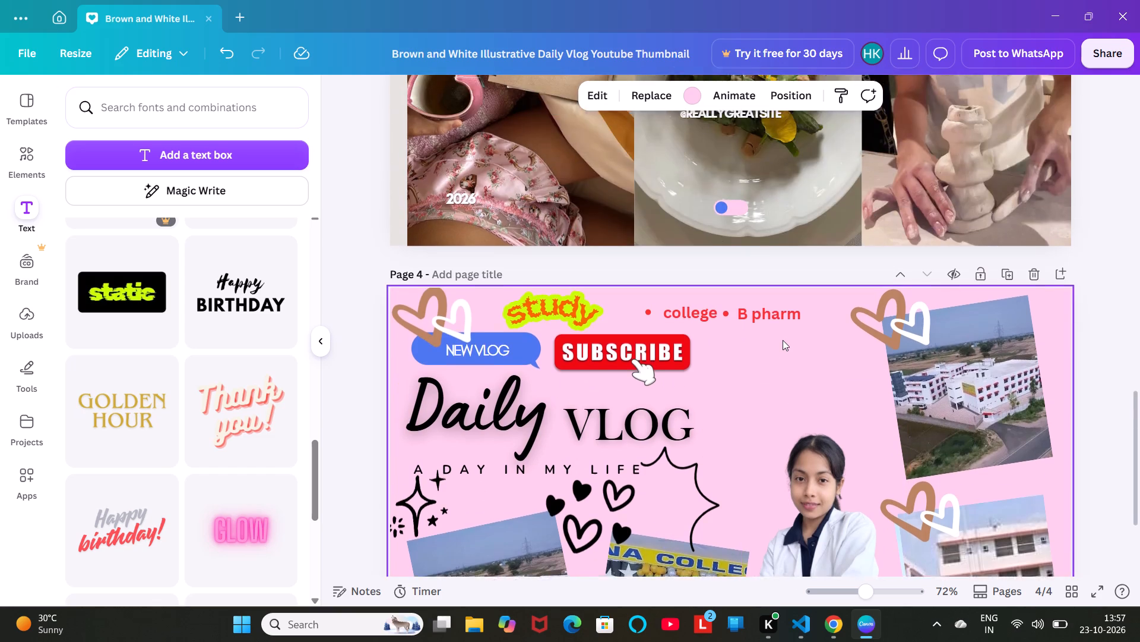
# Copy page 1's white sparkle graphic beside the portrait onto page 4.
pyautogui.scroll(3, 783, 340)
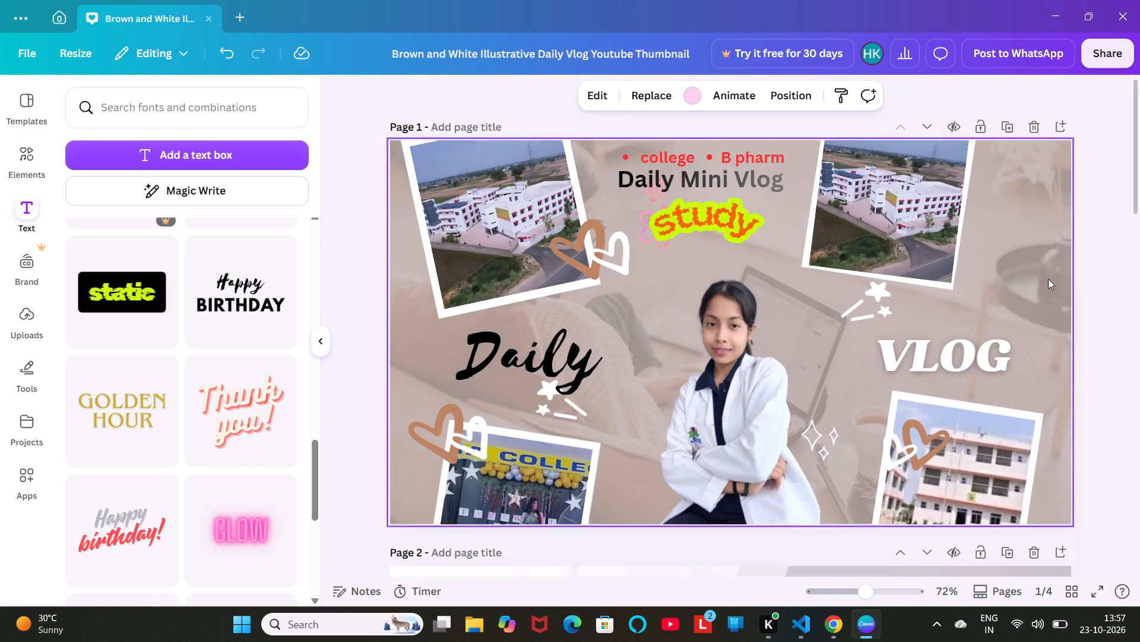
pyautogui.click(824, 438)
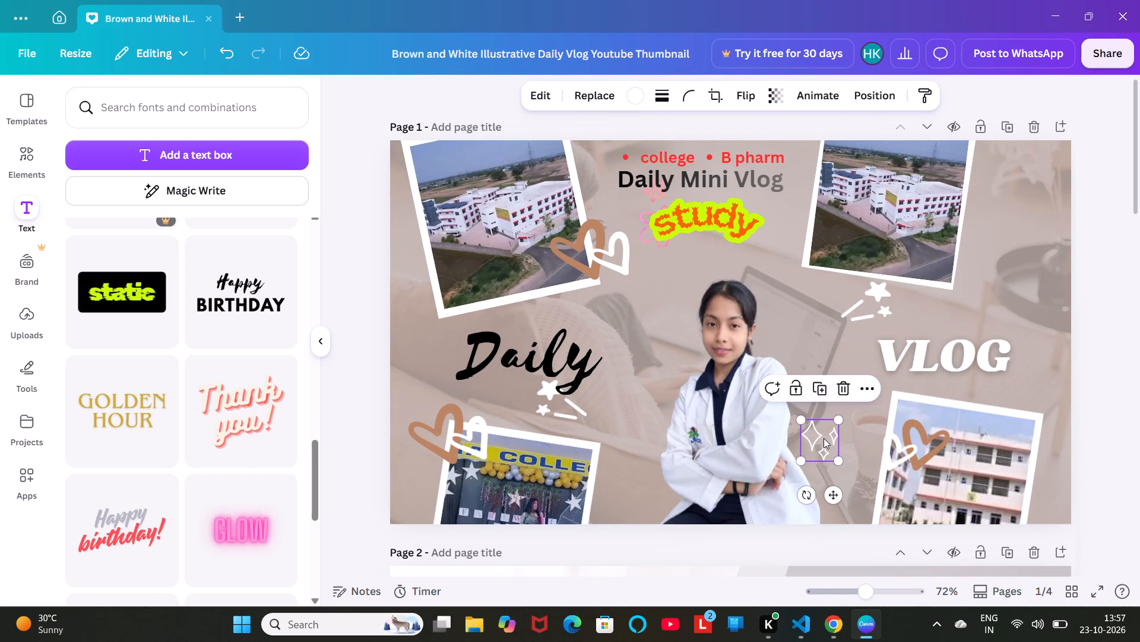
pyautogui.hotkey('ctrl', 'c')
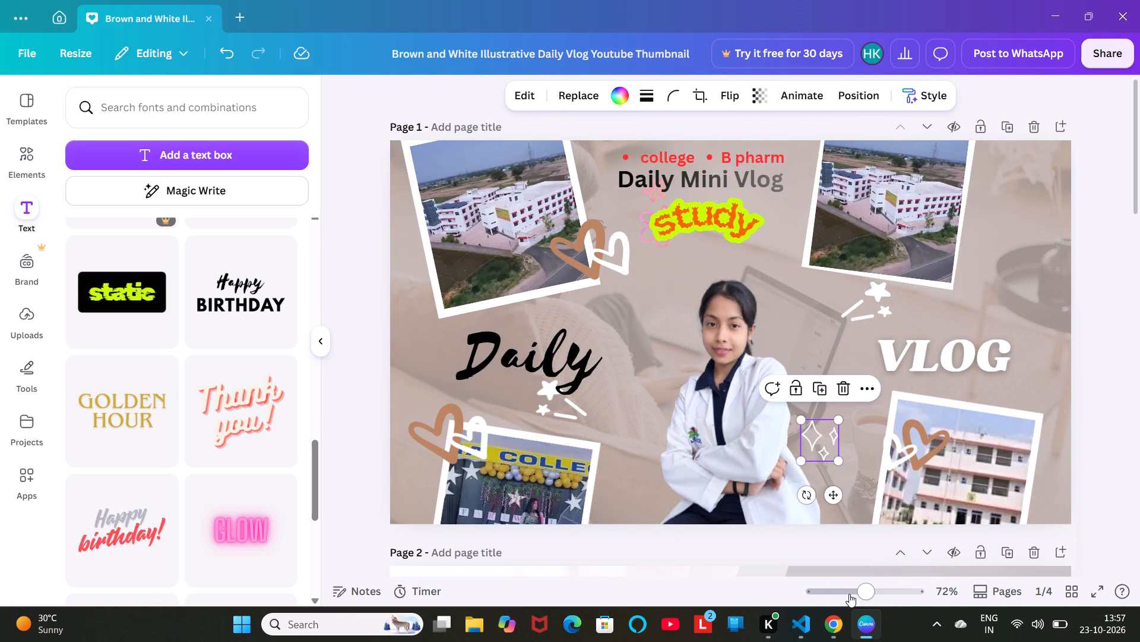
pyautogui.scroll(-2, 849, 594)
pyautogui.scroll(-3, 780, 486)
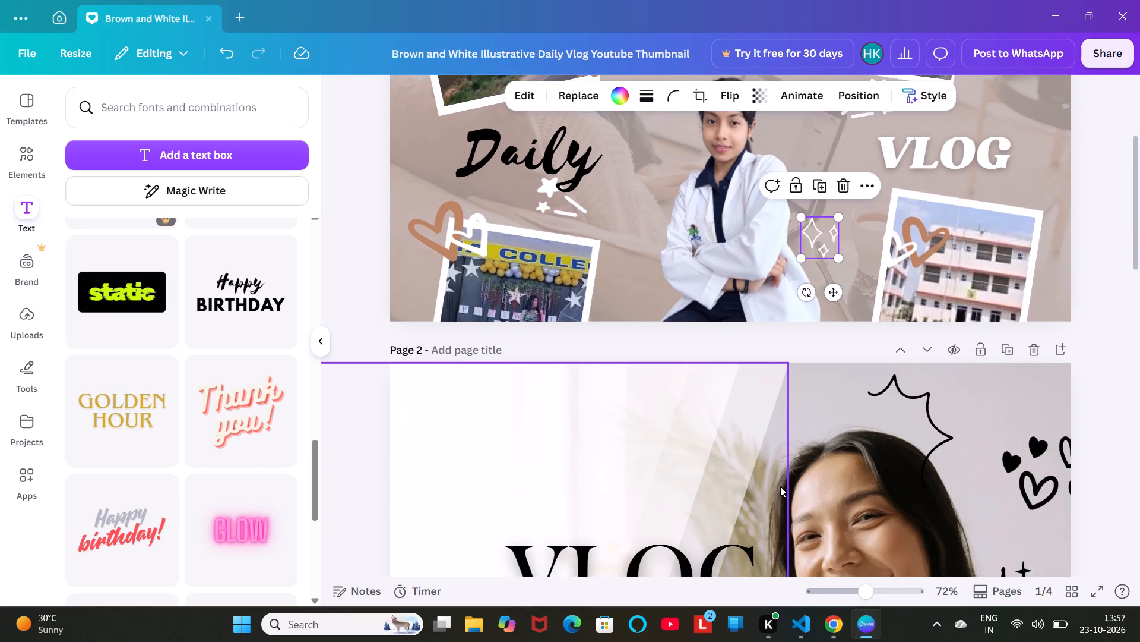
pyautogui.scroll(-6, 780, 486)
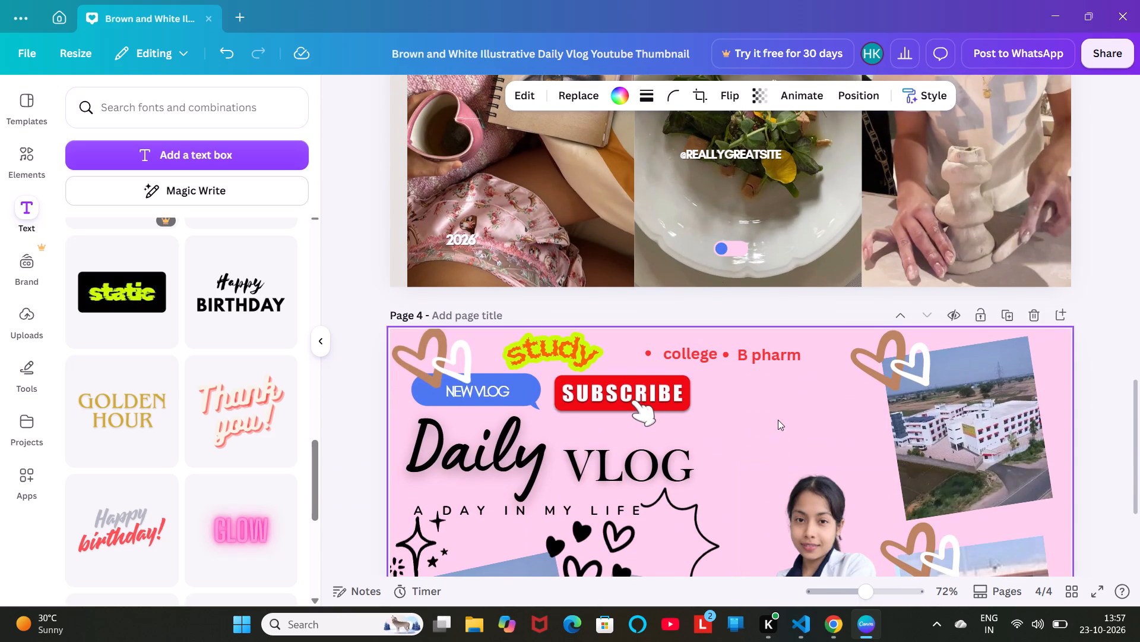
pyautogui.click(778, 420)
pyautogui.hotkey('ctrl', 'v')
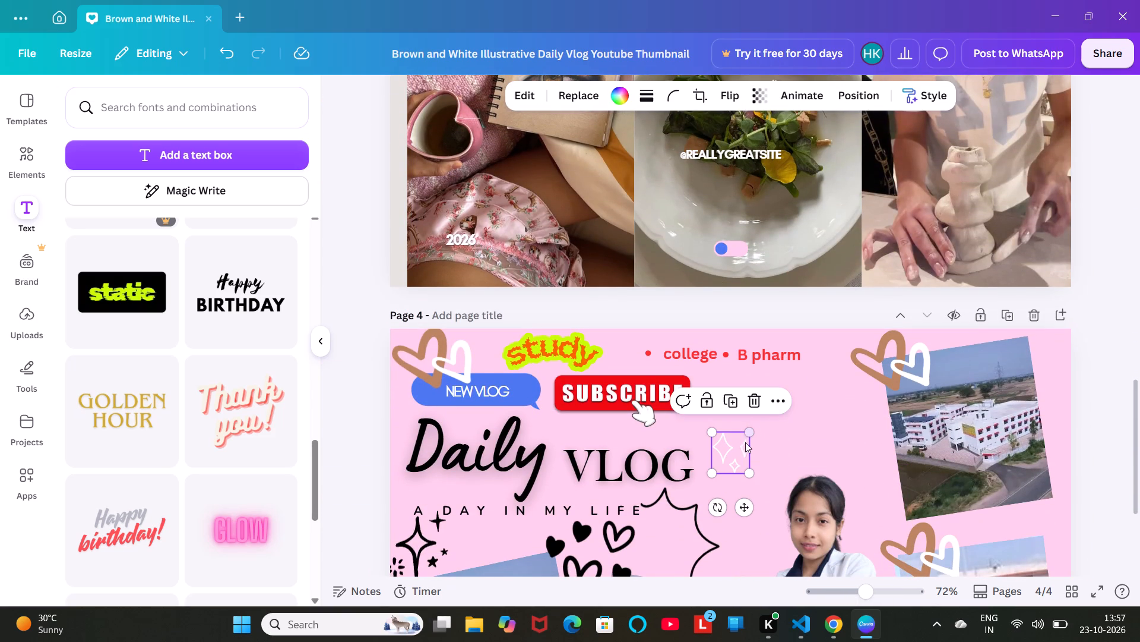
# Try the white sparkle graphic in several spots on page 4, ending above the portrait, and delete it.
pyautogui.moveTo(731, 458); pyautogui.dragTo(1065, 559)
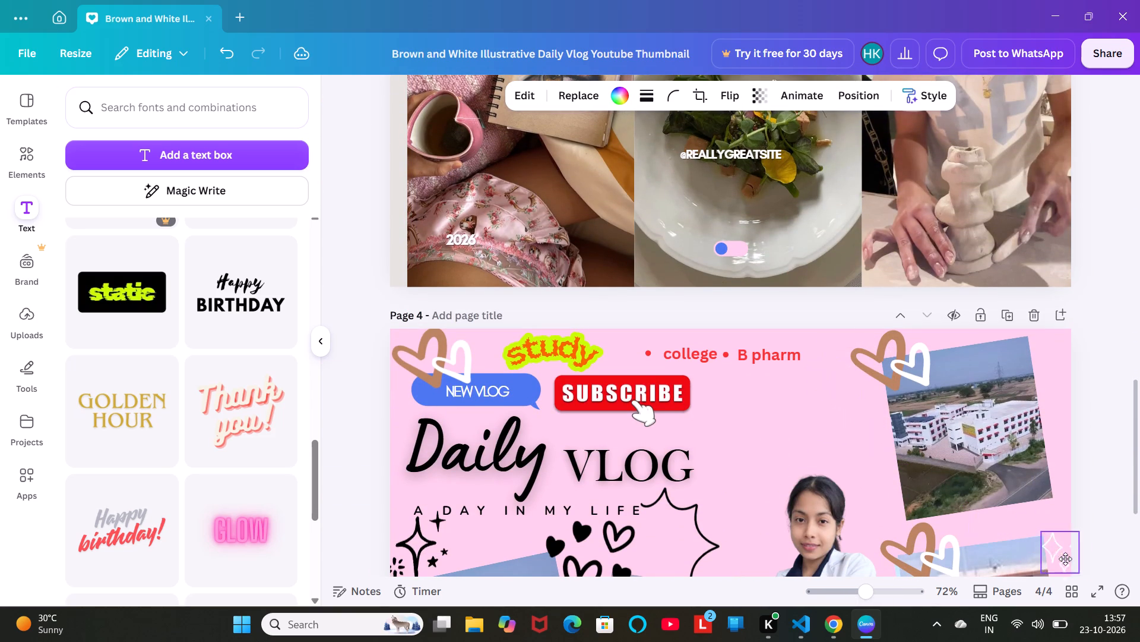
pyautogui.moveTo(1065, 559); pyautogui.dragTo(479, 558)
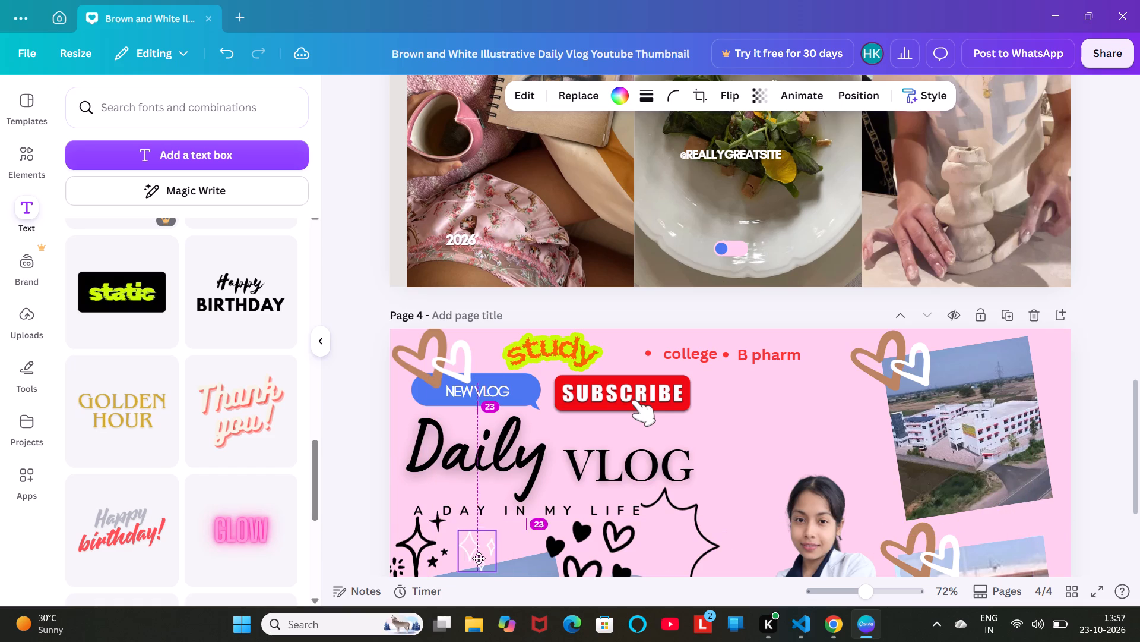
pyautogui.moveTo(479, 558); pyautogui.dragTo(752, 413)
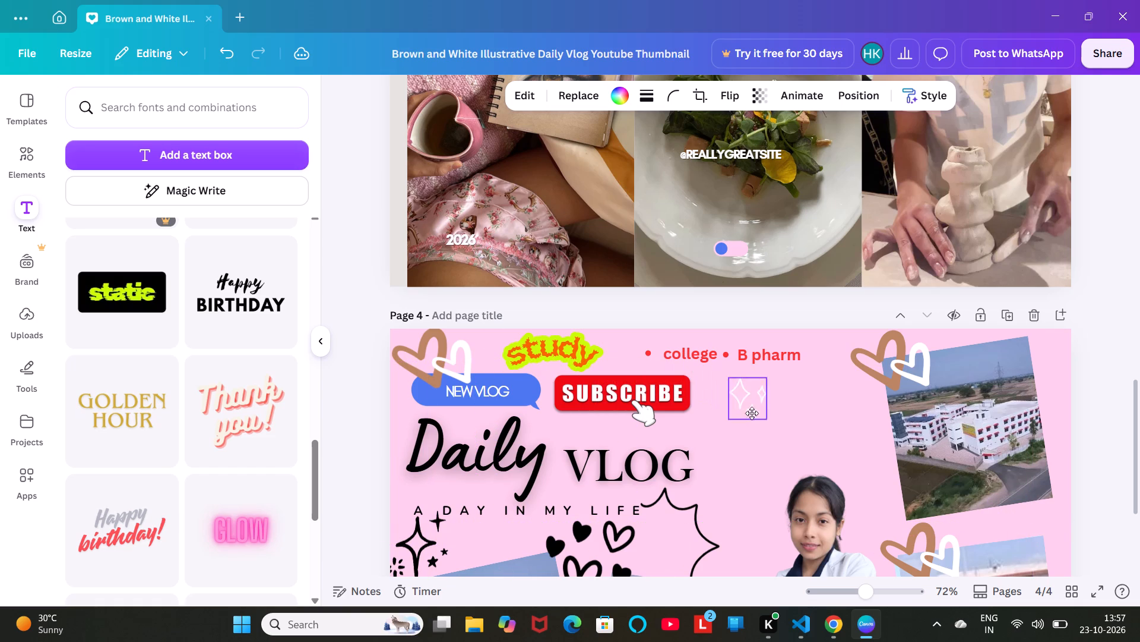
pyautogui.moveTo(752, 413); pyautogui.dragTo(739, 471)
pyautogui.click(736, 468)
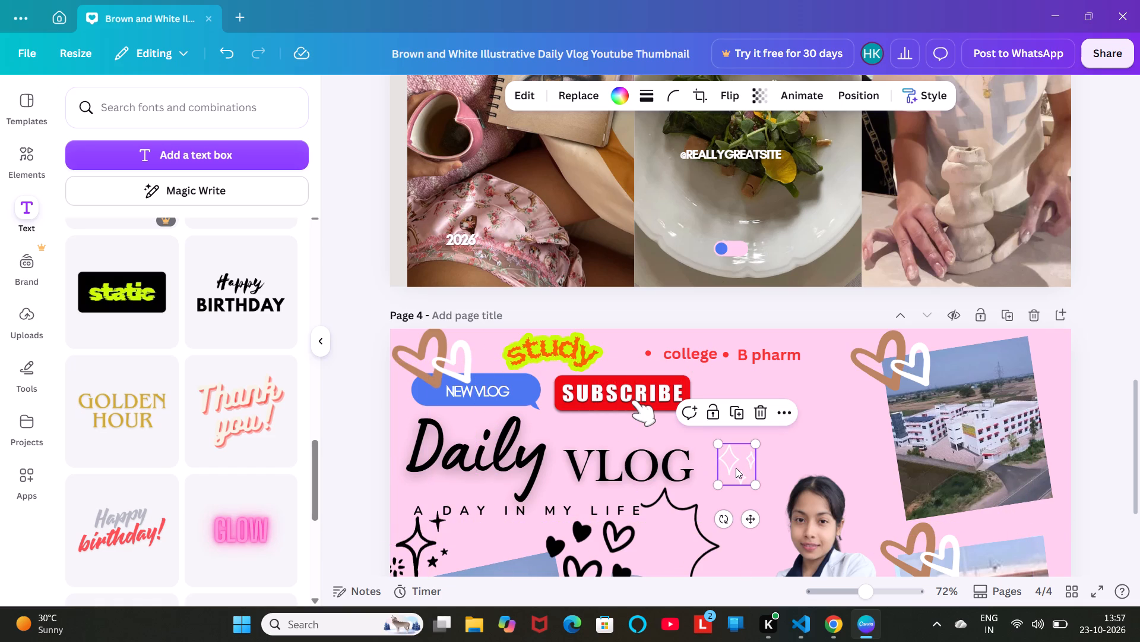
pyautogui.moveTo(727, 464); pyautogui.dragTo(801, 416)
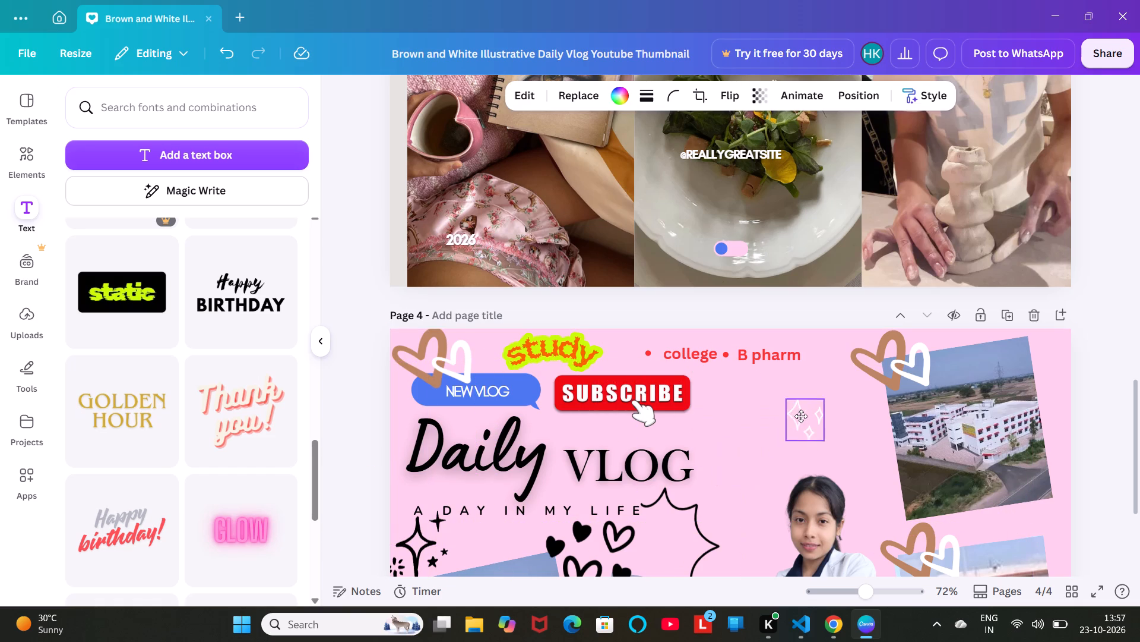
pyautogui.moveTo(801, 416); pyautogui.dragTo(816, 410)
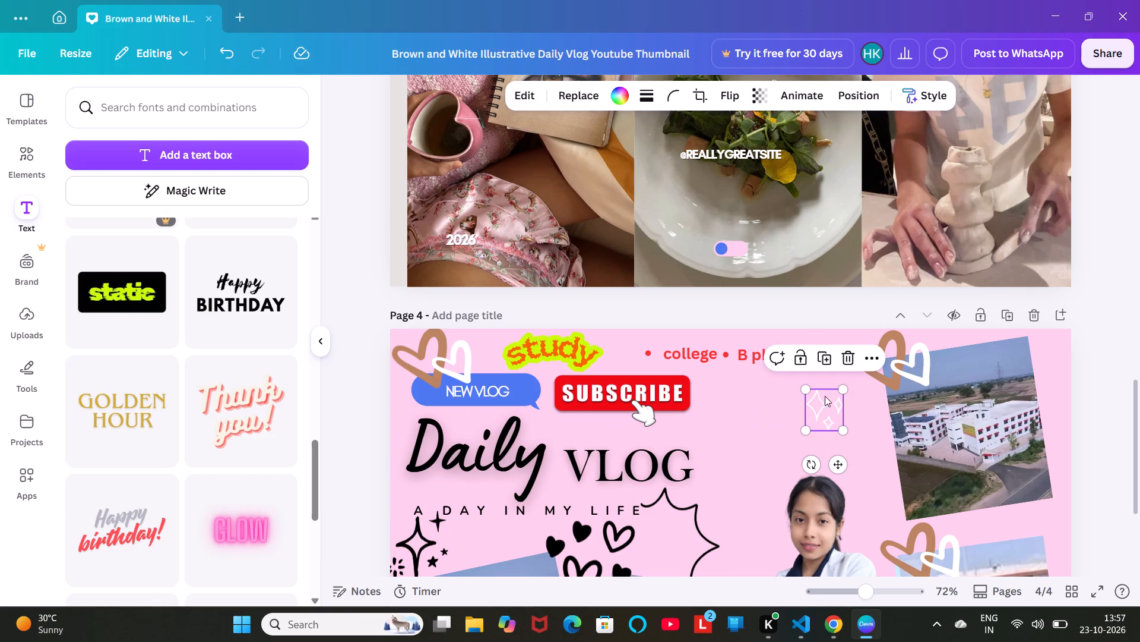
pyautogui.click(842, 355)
# Add the cream and red "Thank you!" script text to page 4 and delete its "Thank" line.
pyautogui.scroll(-4, 842, 355)
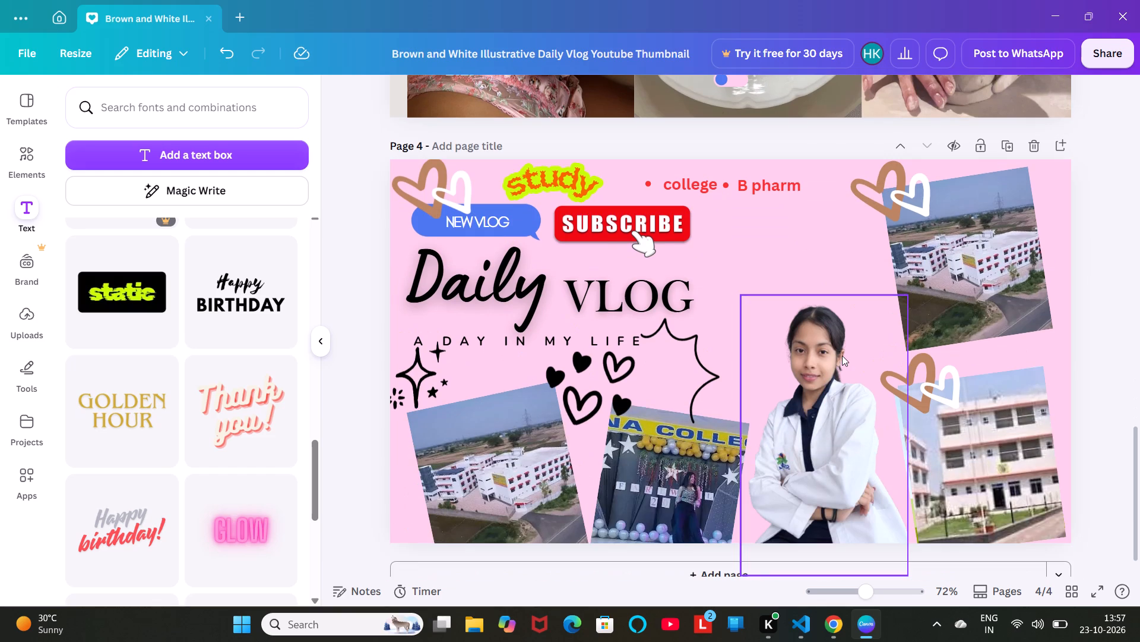
pyautogui.scroll(3, 842, 355)
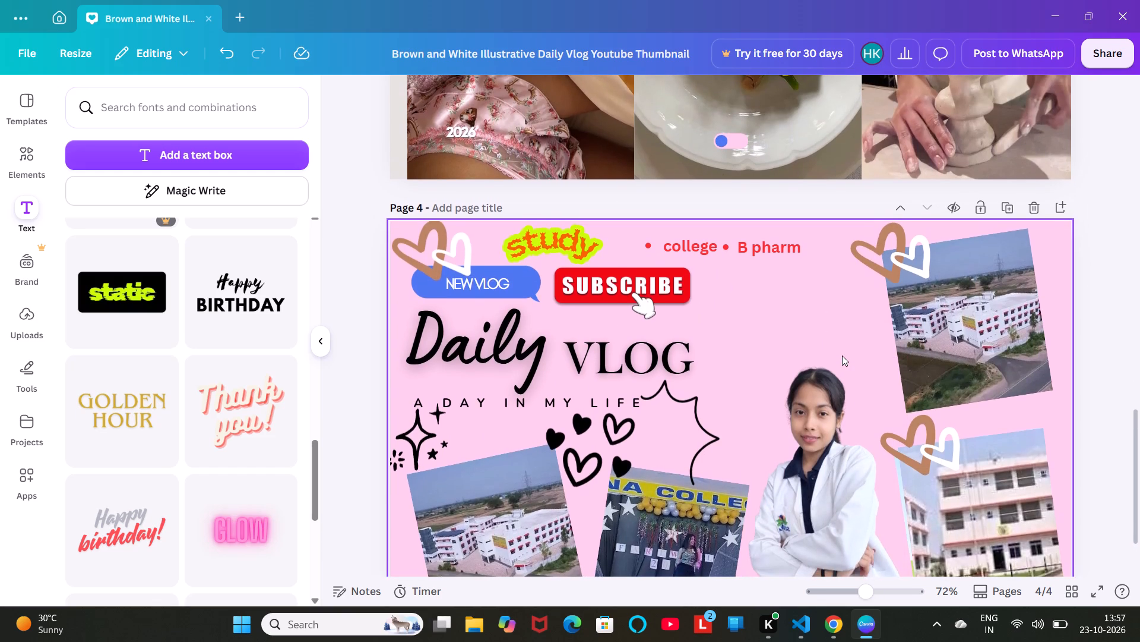
pyautogui.click(230, 412)
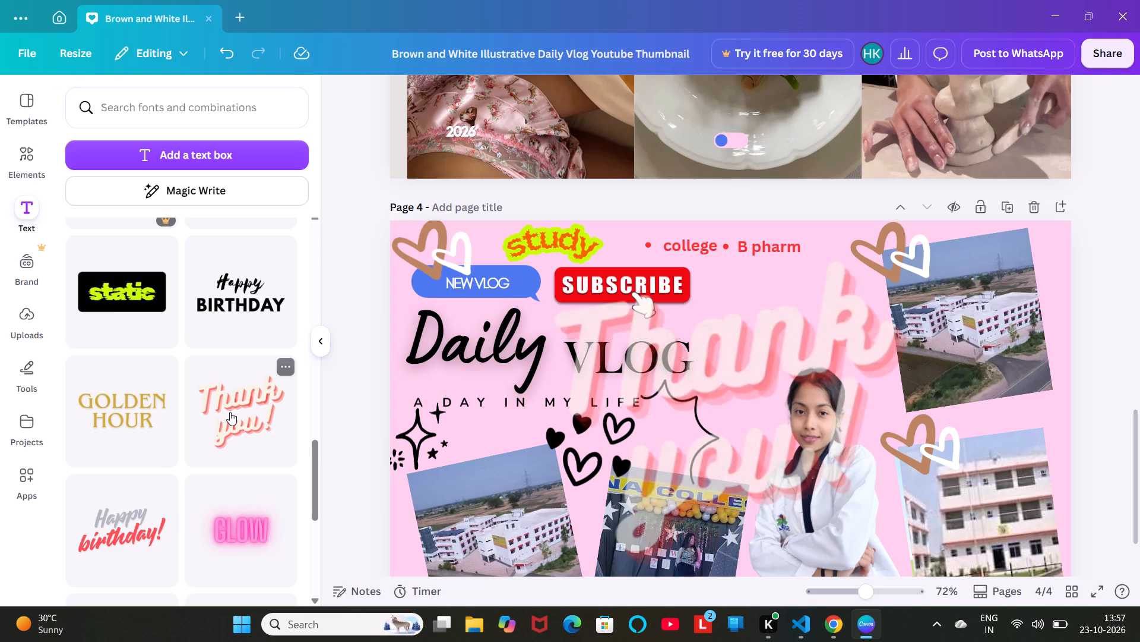
pyautogui.click(763, 358)
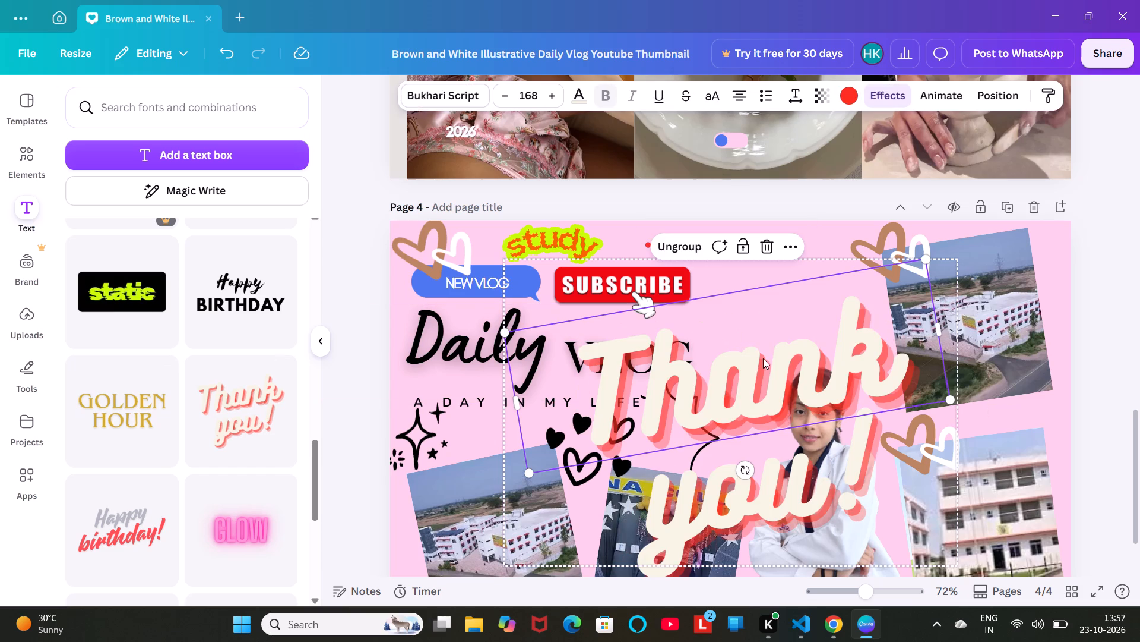
pyautogui.press('BackSpace')
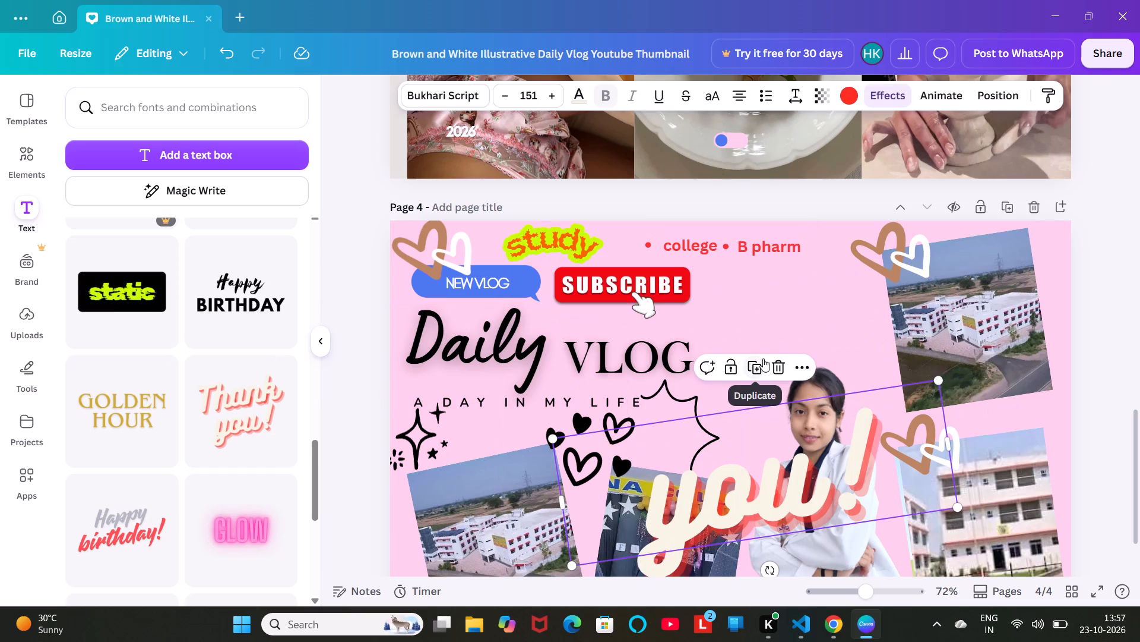
# Replace the remaining "you!" script text on page 4 with "only on yt".
pyautogui.click(878, 445)
pyautogui.press('BackSpace')
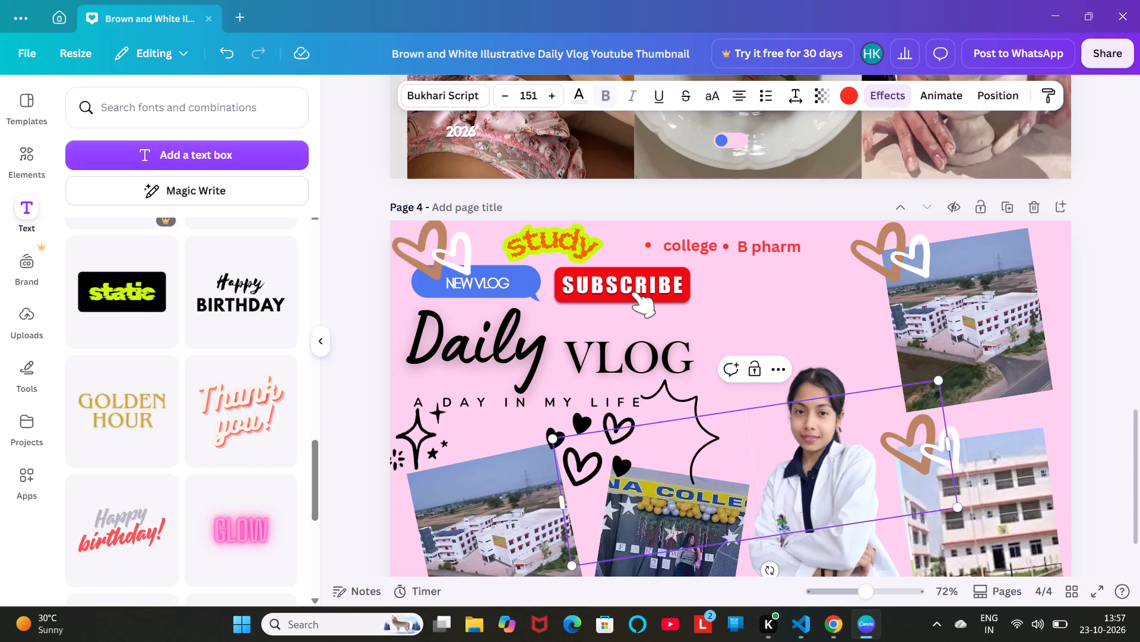
pyautogui.write('onlu')
pyautogui.press('BackSpace')
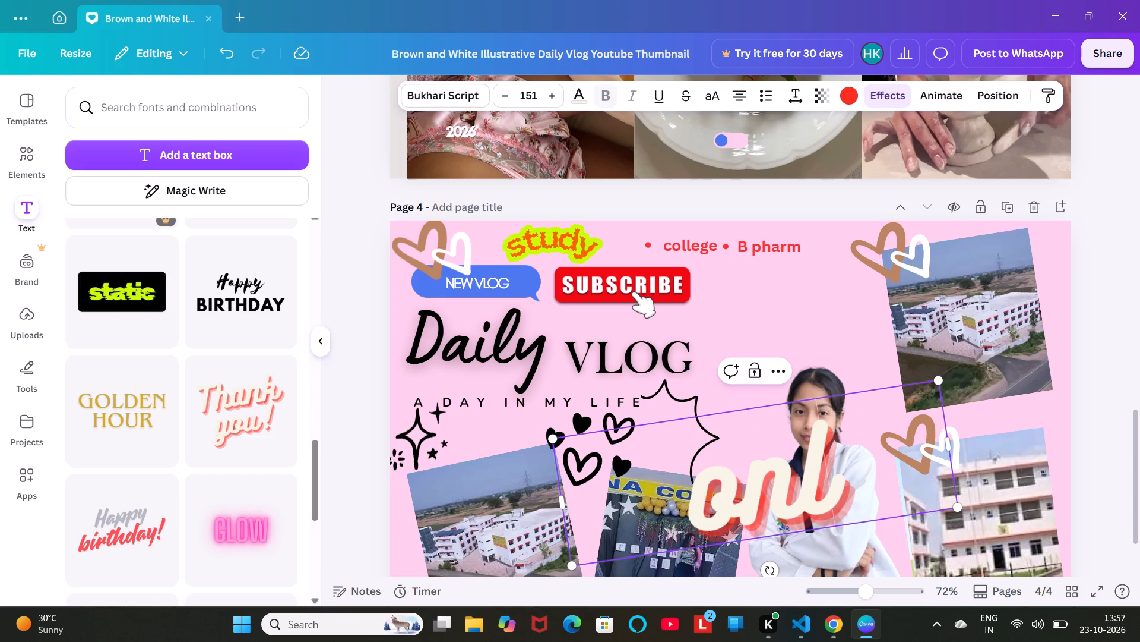
pyautogui.write('y on')
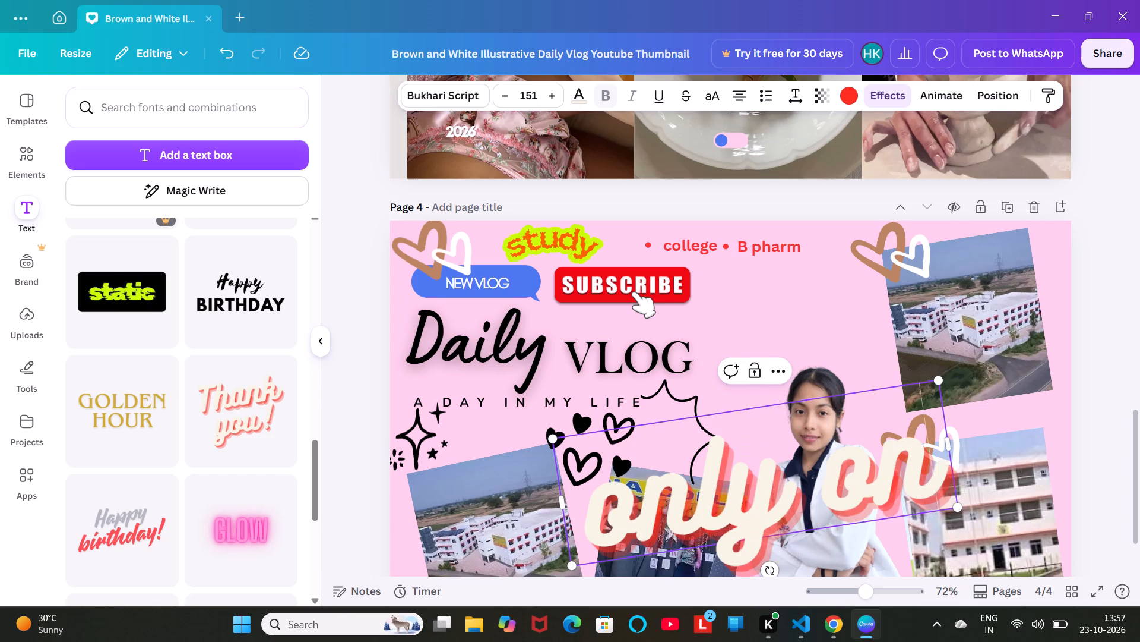
pyautogui.press('space')
pyautogui.write('yt')
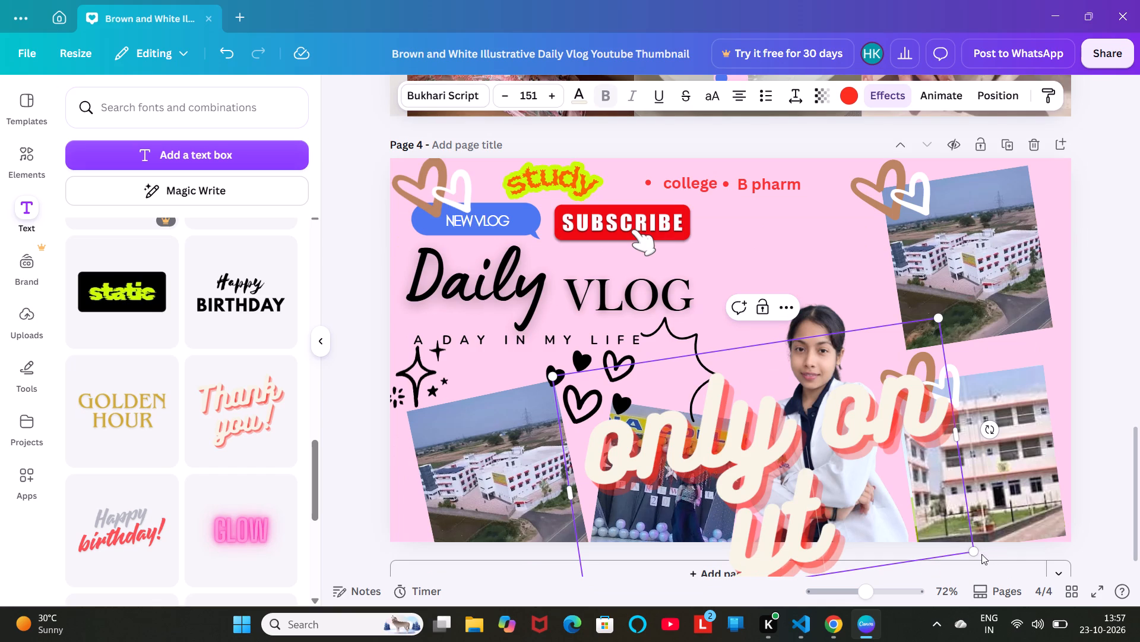
# Shrink page 4's "only on yt" text to a font size of about 31.8.
pyautogui.moveTo(973, 552); pyautogui.dragTo(767, 436)
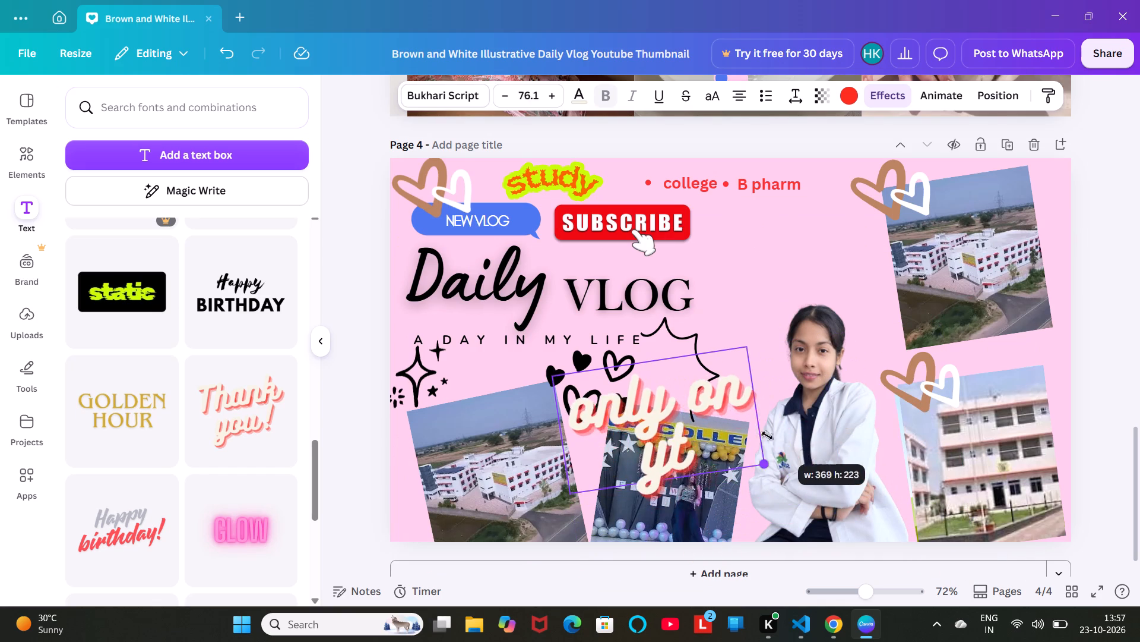
pyautogui.moveTo(767, 436); pyautogui.dragTo(794, 71)
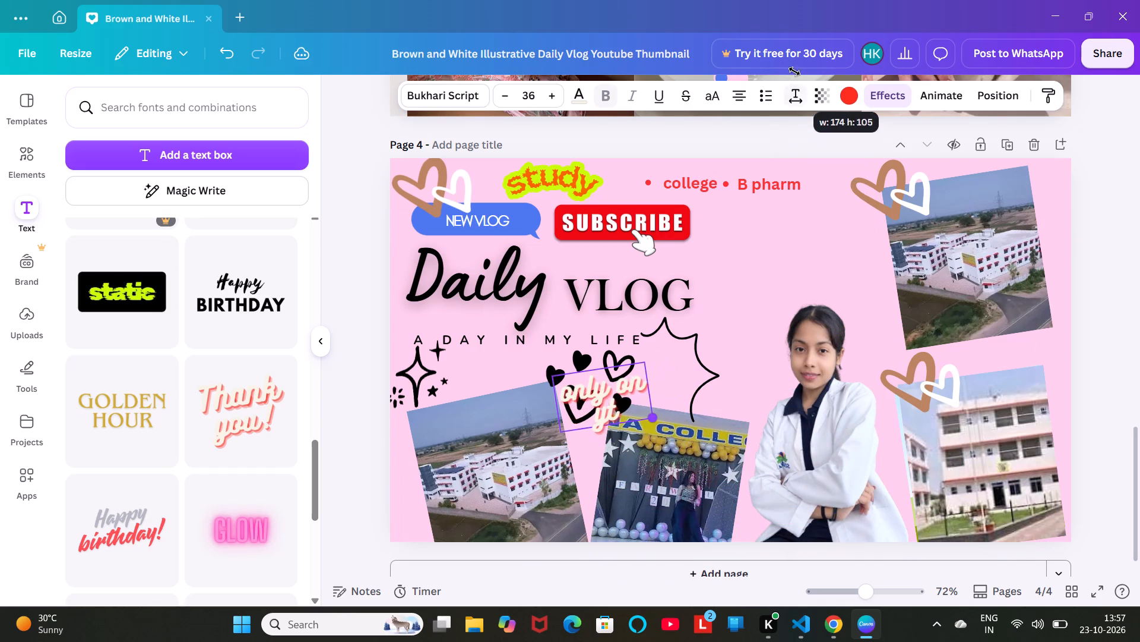
pyautogui.moveTo(794, 71); pyautogui.dragTo(796, 38)
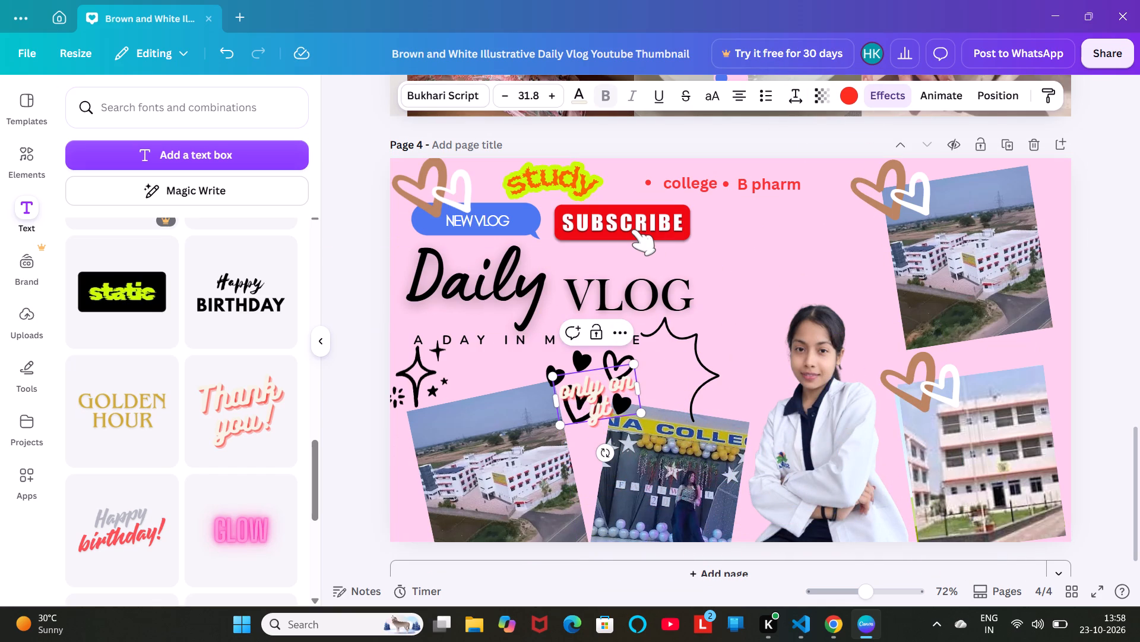
# Change the "only on yt" text's effect colour to Greyorange #bb8462.
pyautogui.click(601, 386)
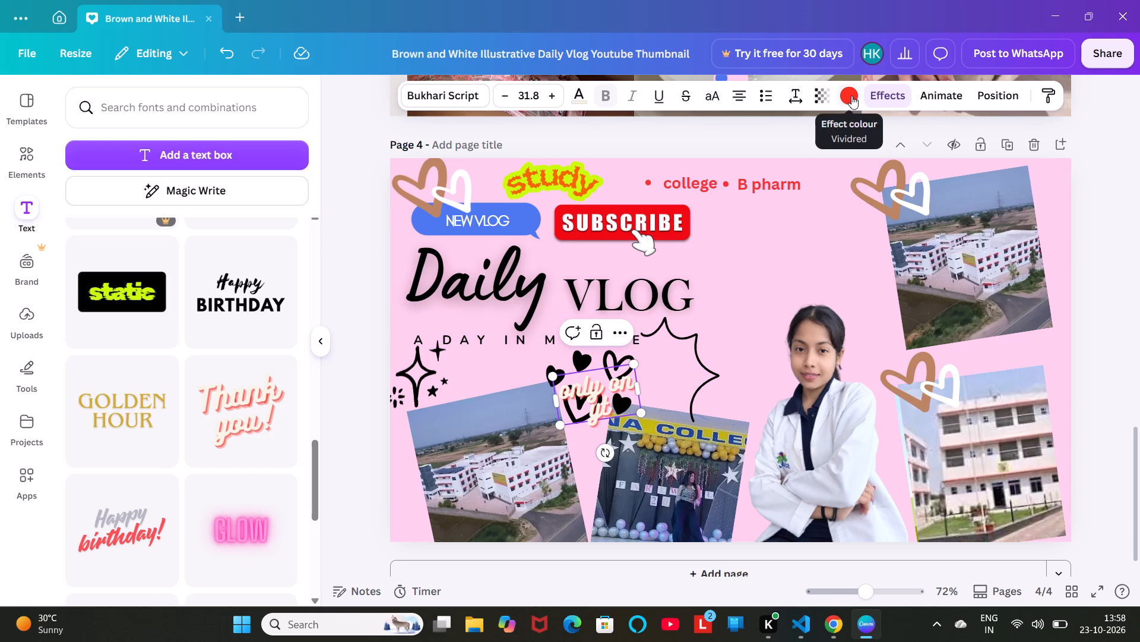
pyautogui.click(851, 96)
pyautogui.click(222, 262)
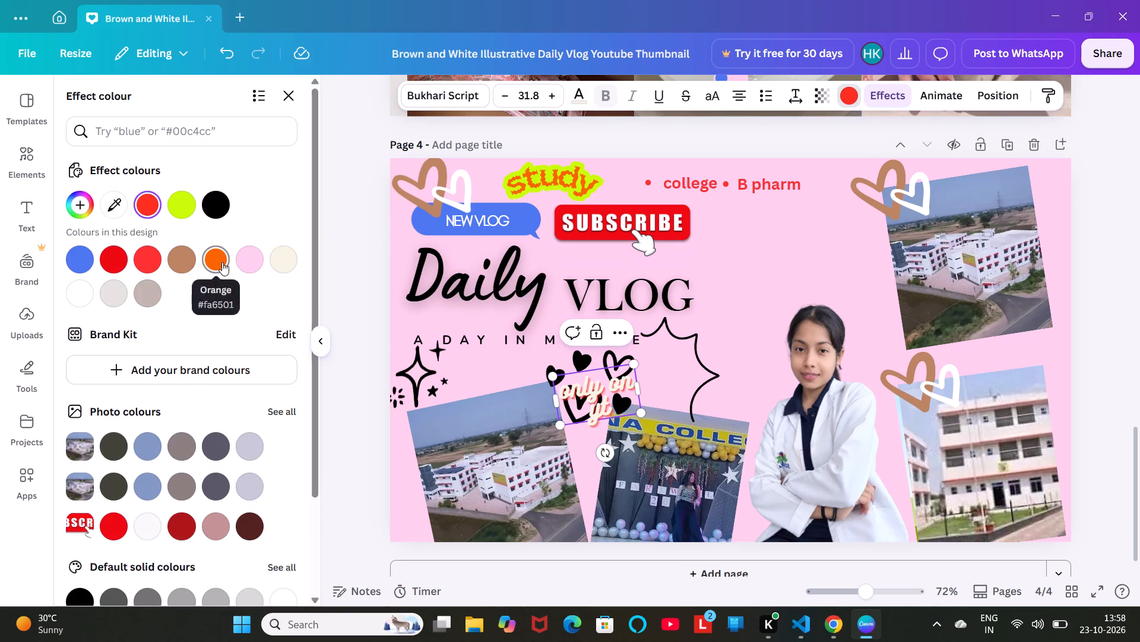
pyautogui.click(175, 253)
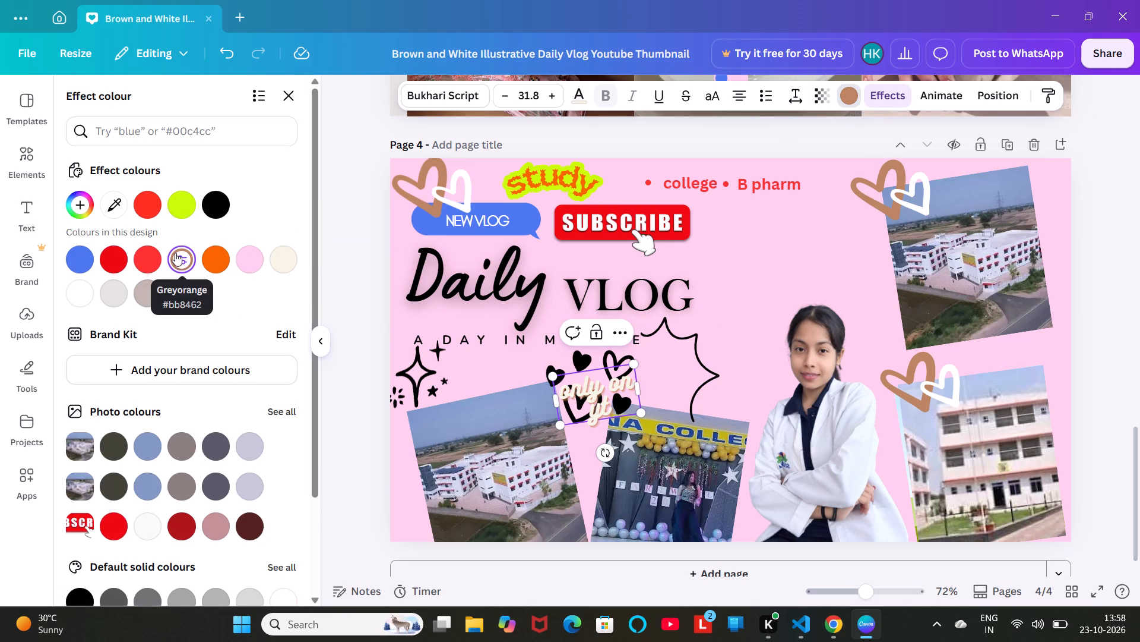
# Enlarge the "only on yt" text slightly to about size 33.2 and place it beside the SUBSCRIBE graphic, below B pharm.
pyautogui.click(597, 392)
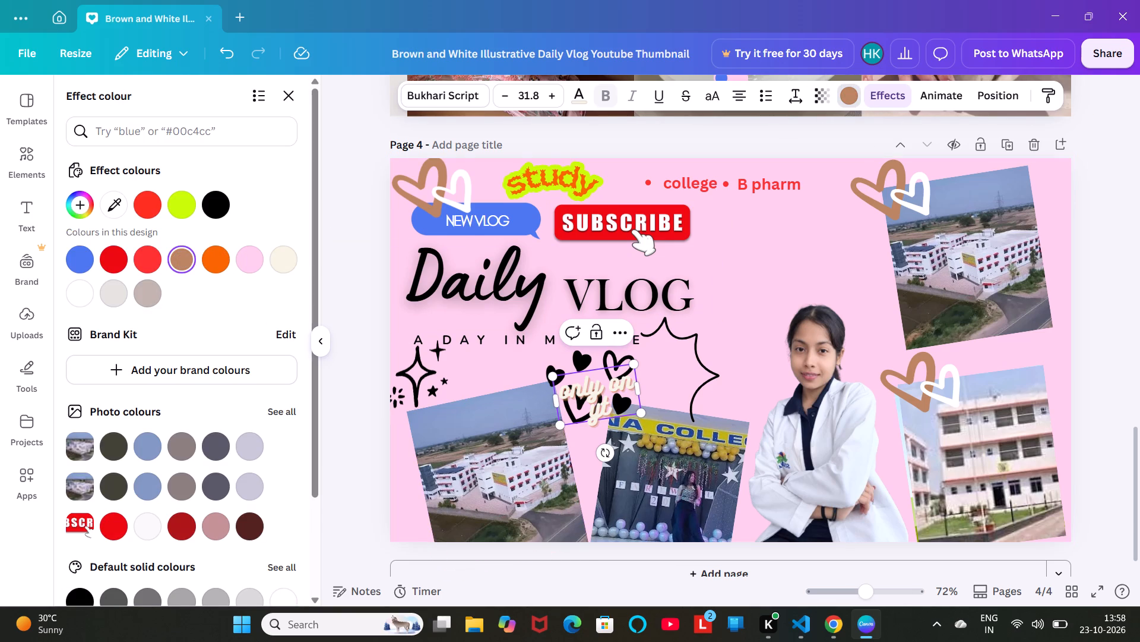
pyautogui.click(645, 417)
pyautogui.moveTo(621, 404); pyautogui.dragTo(701, 359)
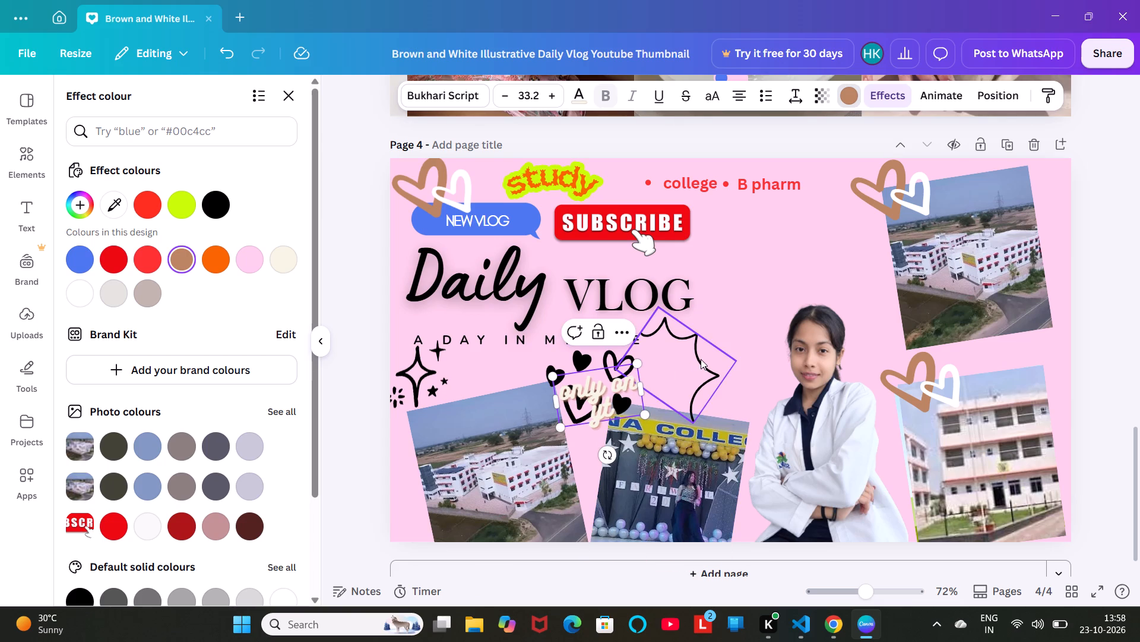
pyautogui.click(819, 240)
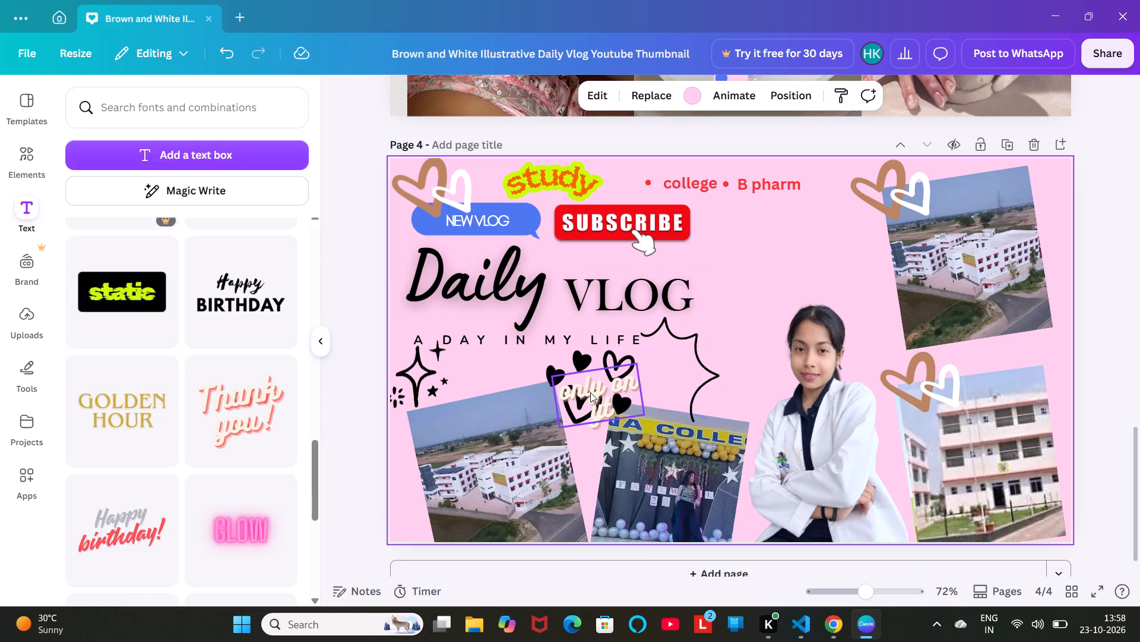
pyautogui.moveTo(590, 392); pyautogui.dragTo(734, 228)
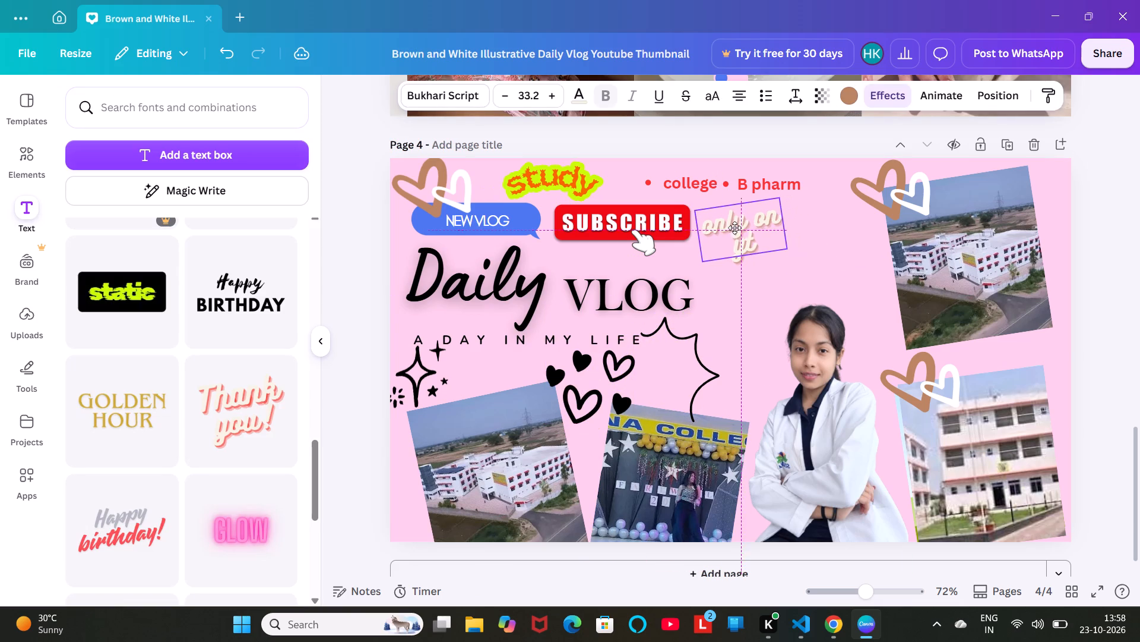
pyautogui.moveTo(734, 228); pyautogui.dragTo(739, 229)
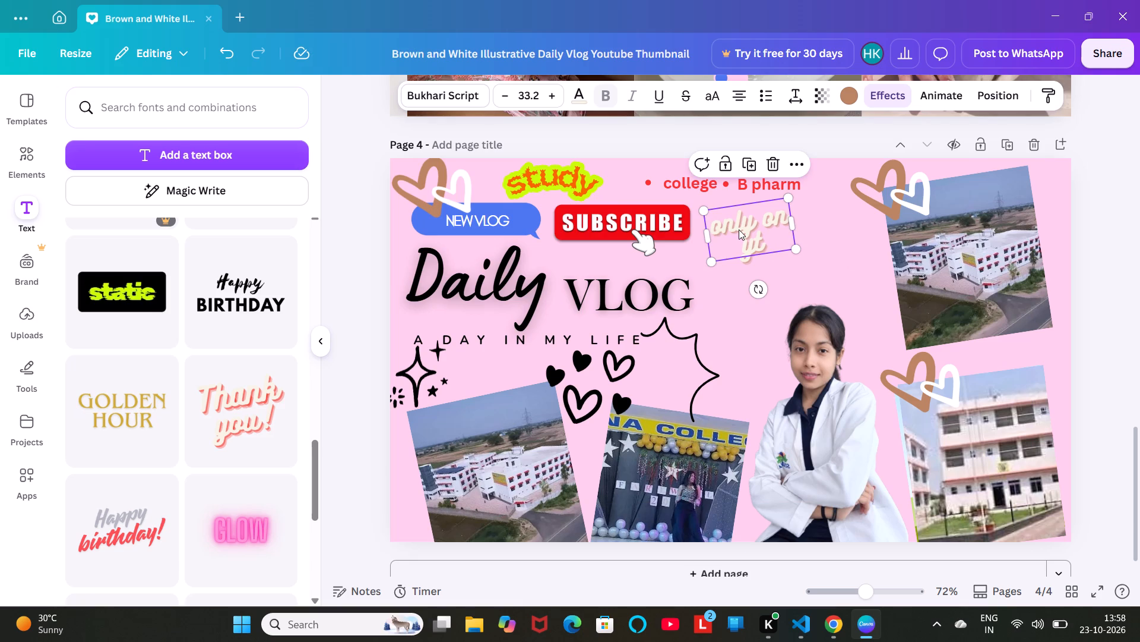
# Rotate the "only on yt" text on page 4 until it is level and nudge it closer to the SUBSCRIBE graphic.
pyautogui.moveTo(756, 285); pyautogui.dragTo(745, 285)
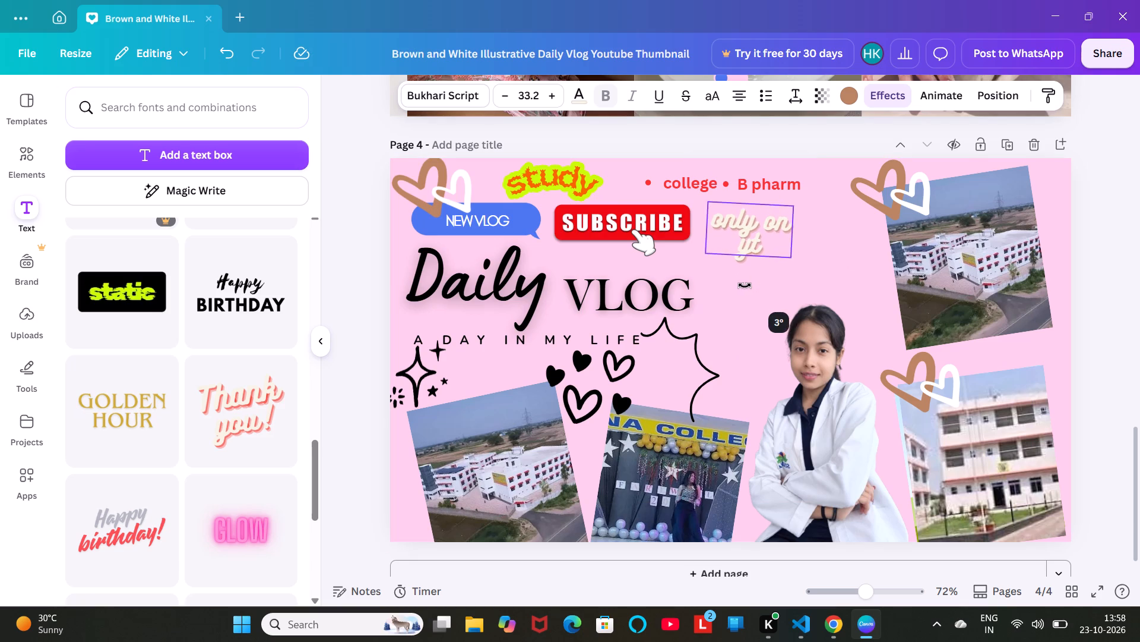
pyautogui.moveTo(745, 285); pyautogui.dragTo(746, 285)
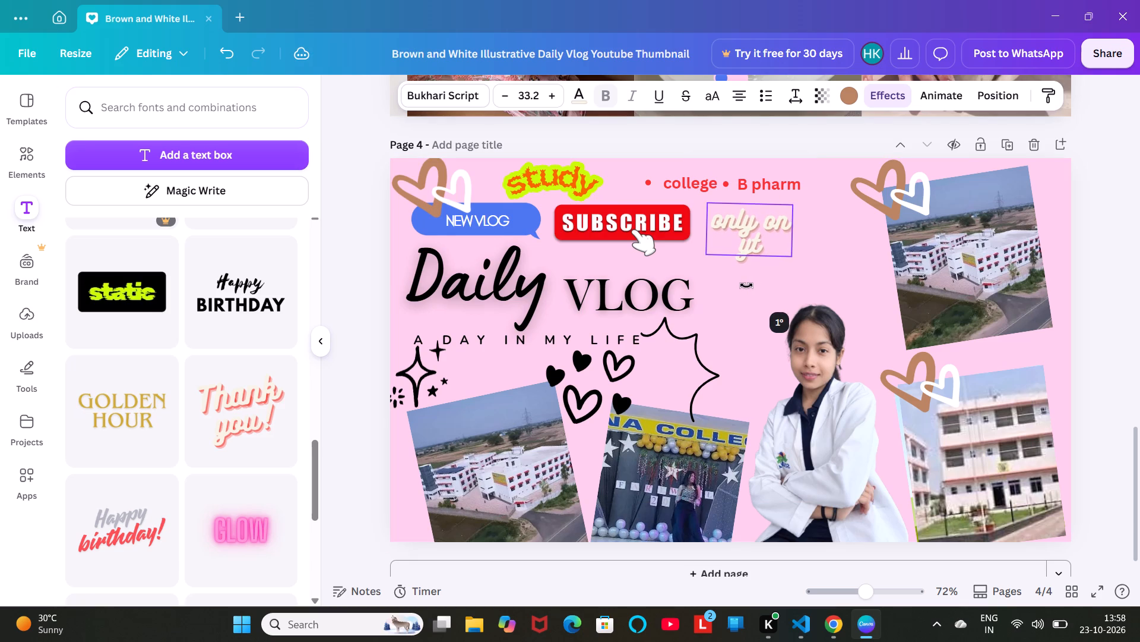
pyautogui.moveTo(746, 285); pyautogui.dragTo(748, 285)
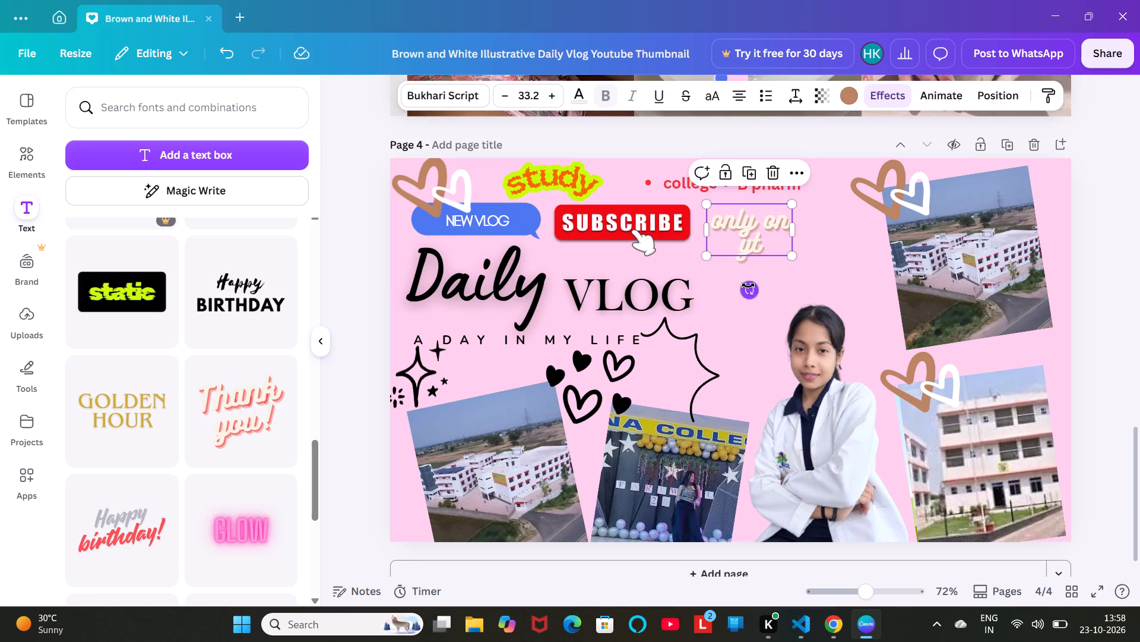
pyautogui.moveTo(743, 234); pyautogui.dragTo(736, 228)
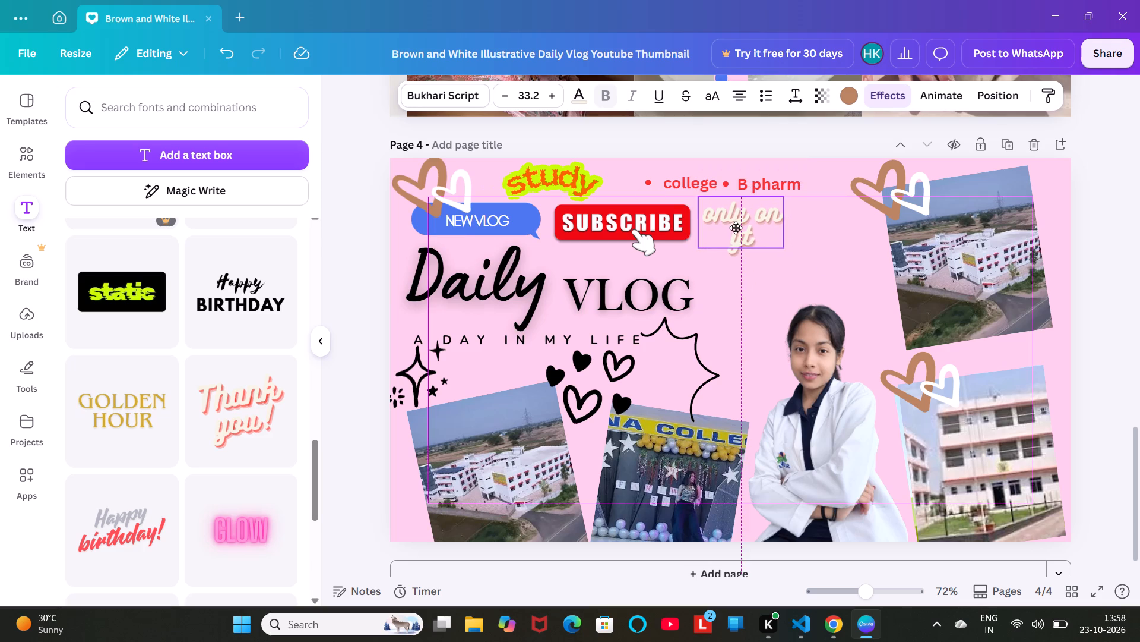
pyautogui.moveTo(736, 228); pyautogui.dragTo(730, 229)
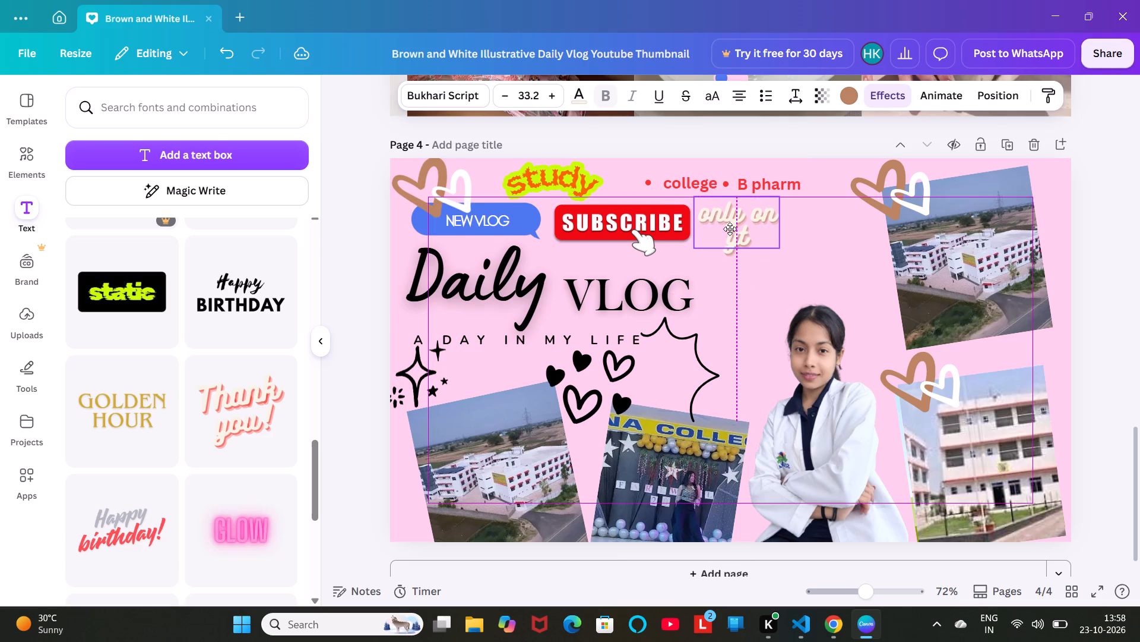
pyautogui.moveTo(730, 229); pyautogui.dragTo(733, 231)
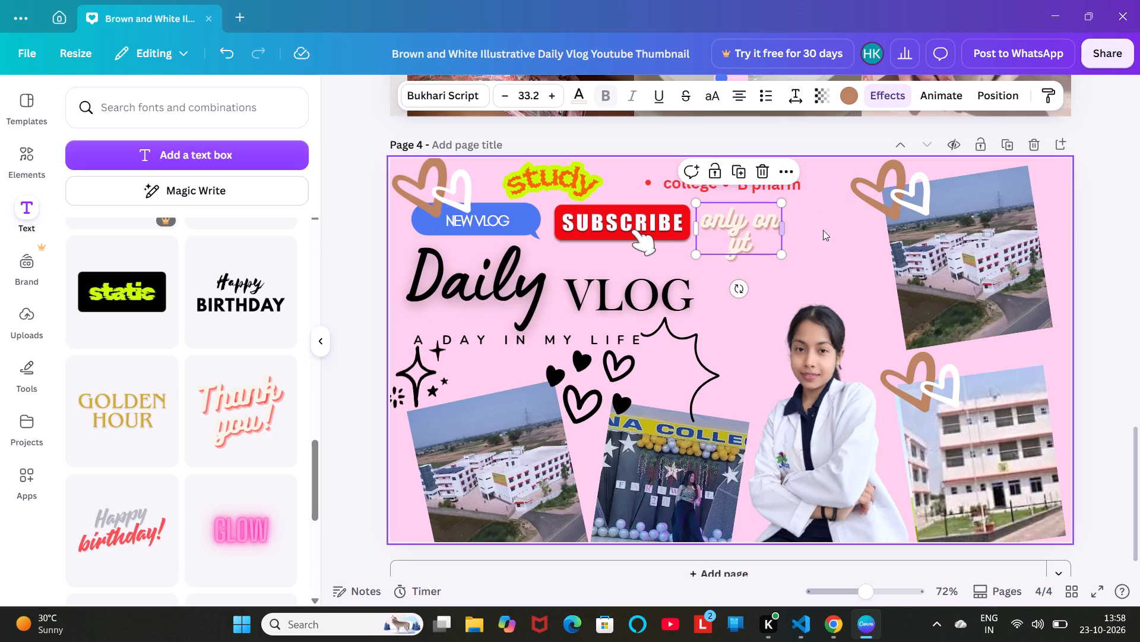
pyautogui.click(832, 231)
# Delete pages 3, 2 and 1 of the design, keeping only the pink daily vlog page.
pyautogui.scroll(1, 832, 231)
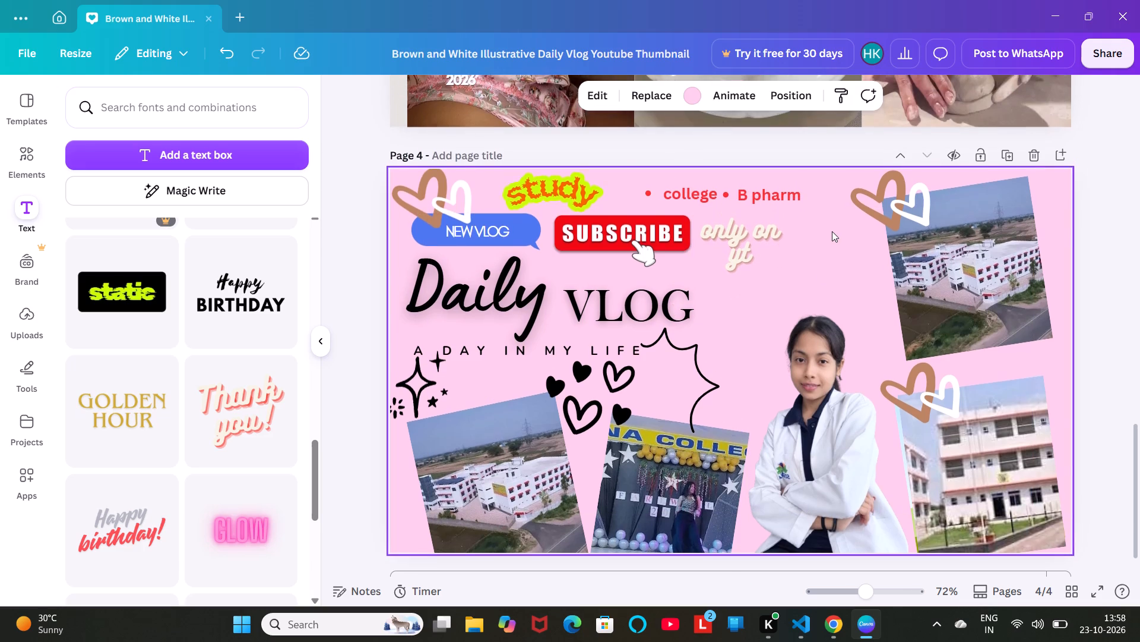
pyautogui.scroll(3, 832, 231)
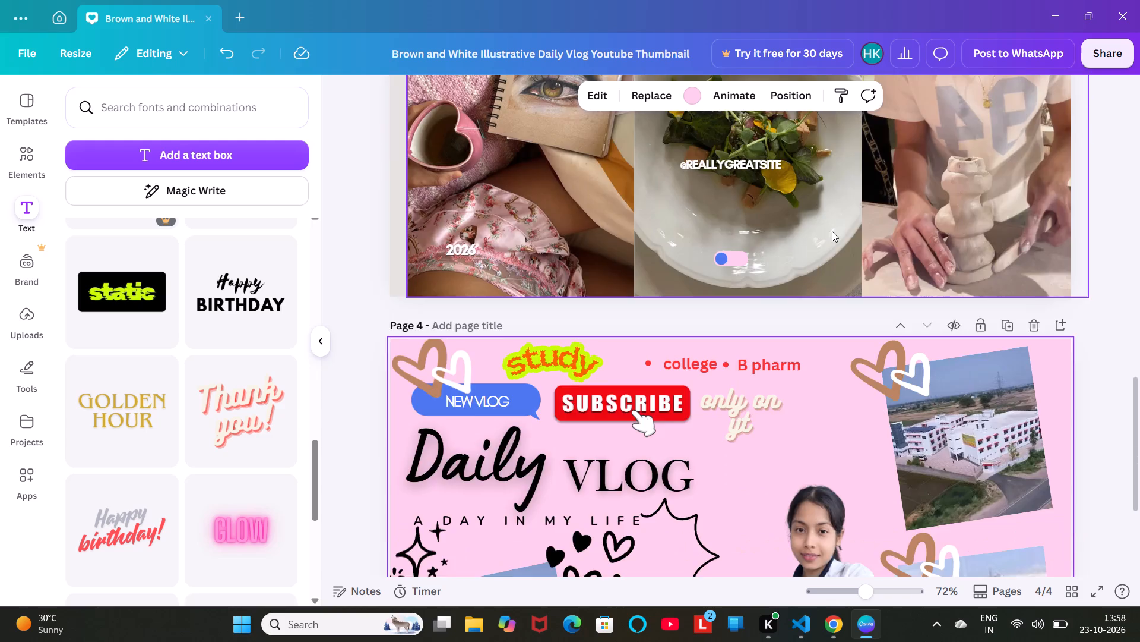
pyautogui.scroll(-3, 832, 231)
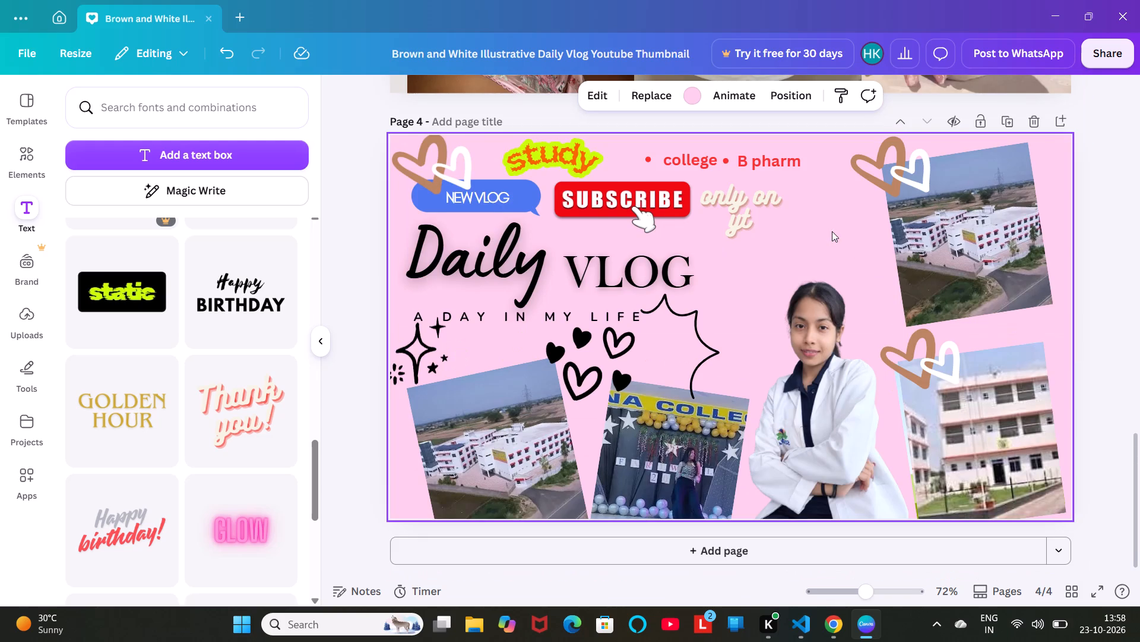
pyautogui.scroll(1, 832, 231)
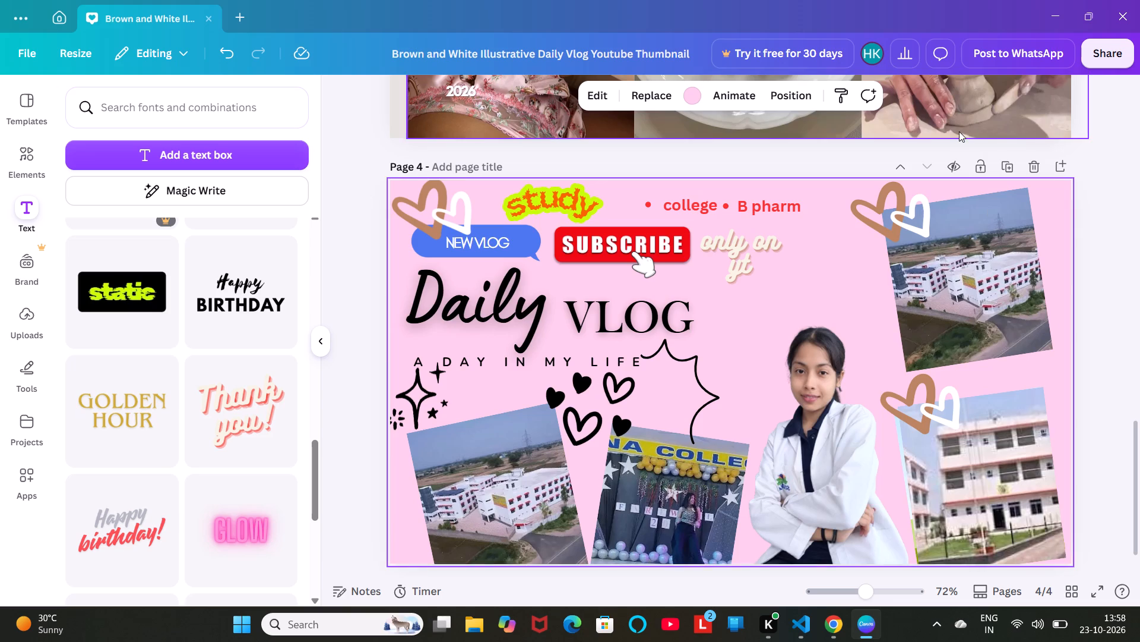
pyautogui.scroll(4, 959, 131)
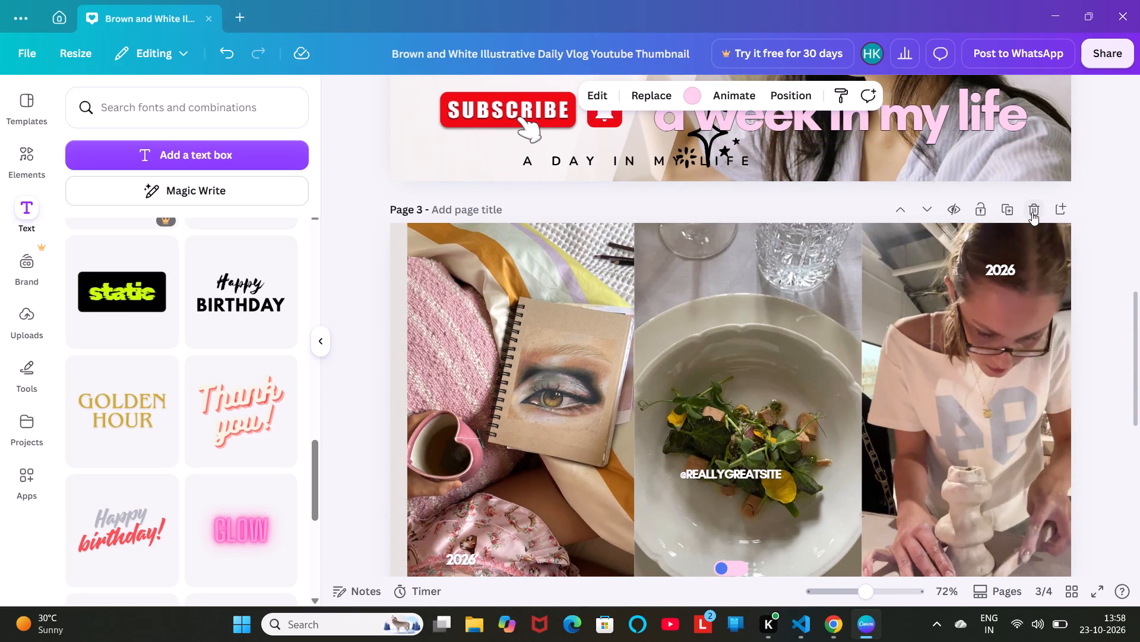
pyautogui.click(1032, 211)
pyautogui.scroll(2, 951, 200)
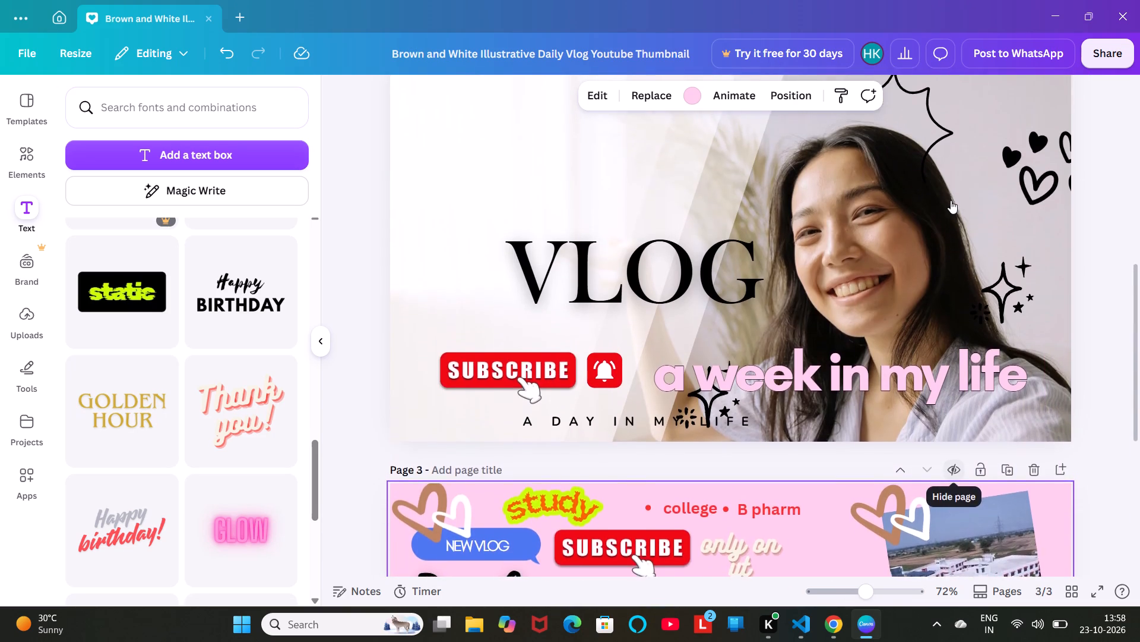
pyautogui.scroll(1, 951, 200)
pyautogui.click(1034, 175)
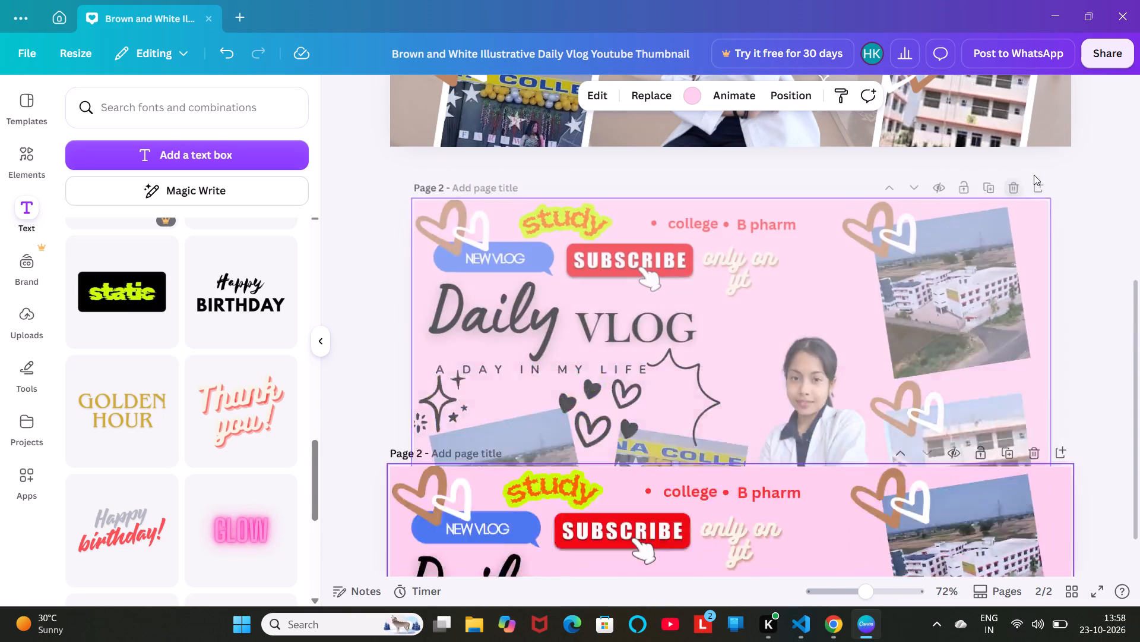
pyautogui.scroll(4, 907, 193)
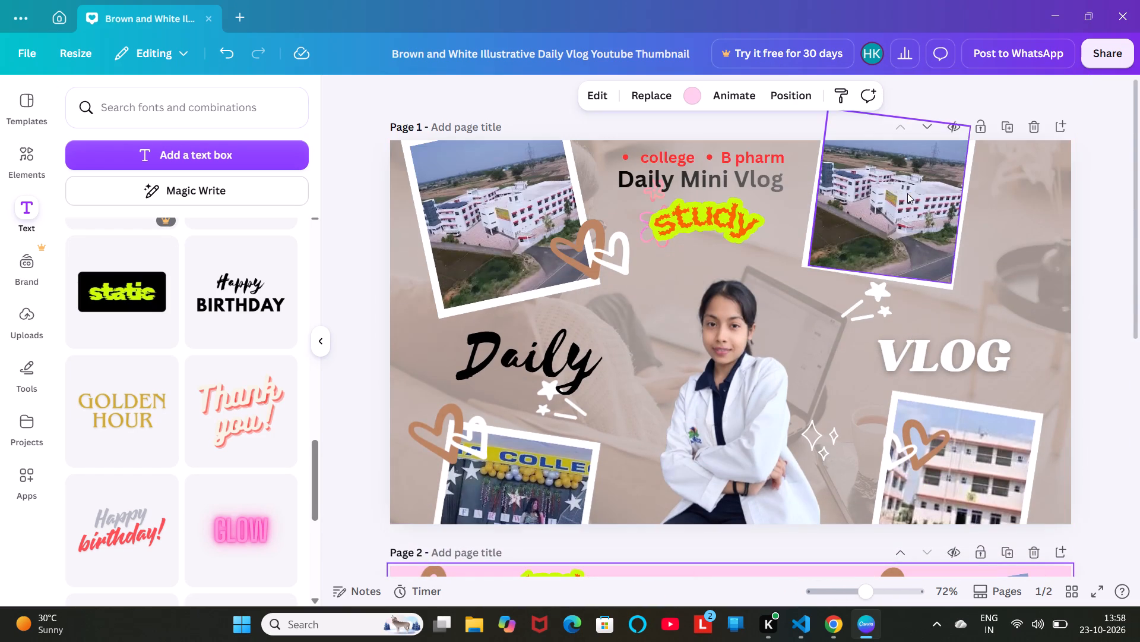
pyautogui.click(1031, 125)
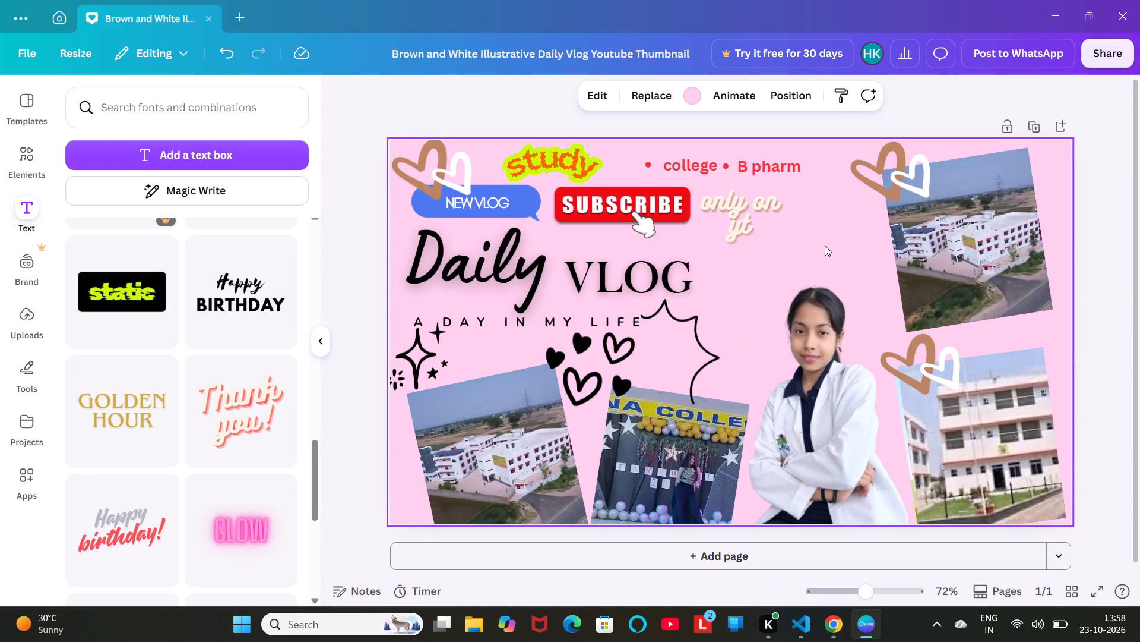
# Download the thumbnail as a PNG and save it in the Downloads folder under the suggested file name.
pyautogui.click(1098, 64)
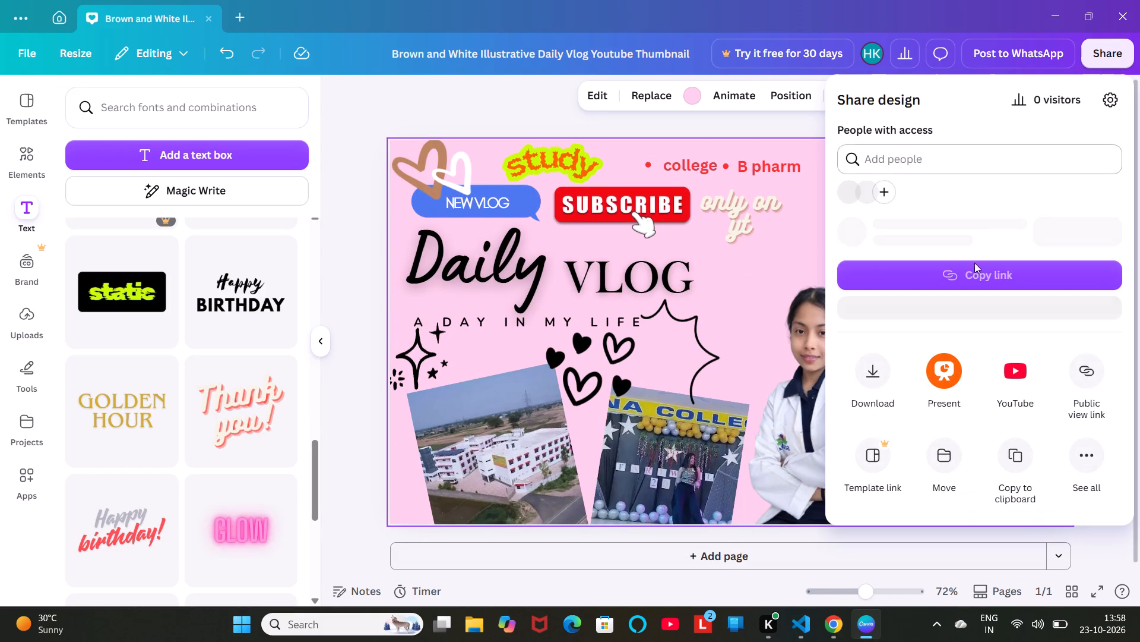
pyautogui.click(870, 394)
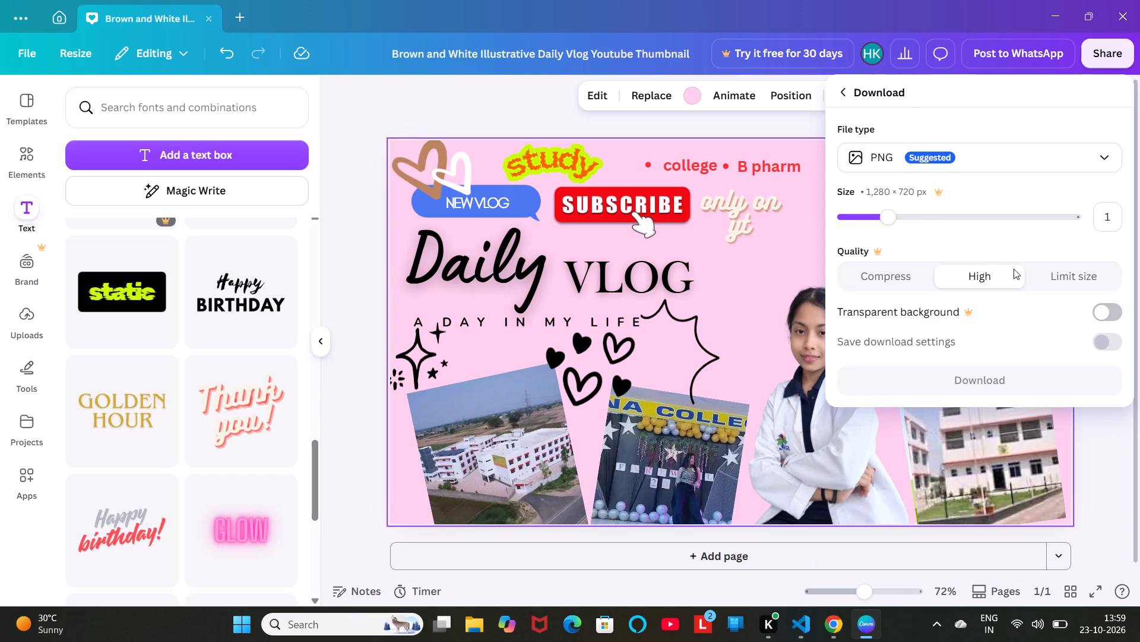
pyautogui.click(944, 384)
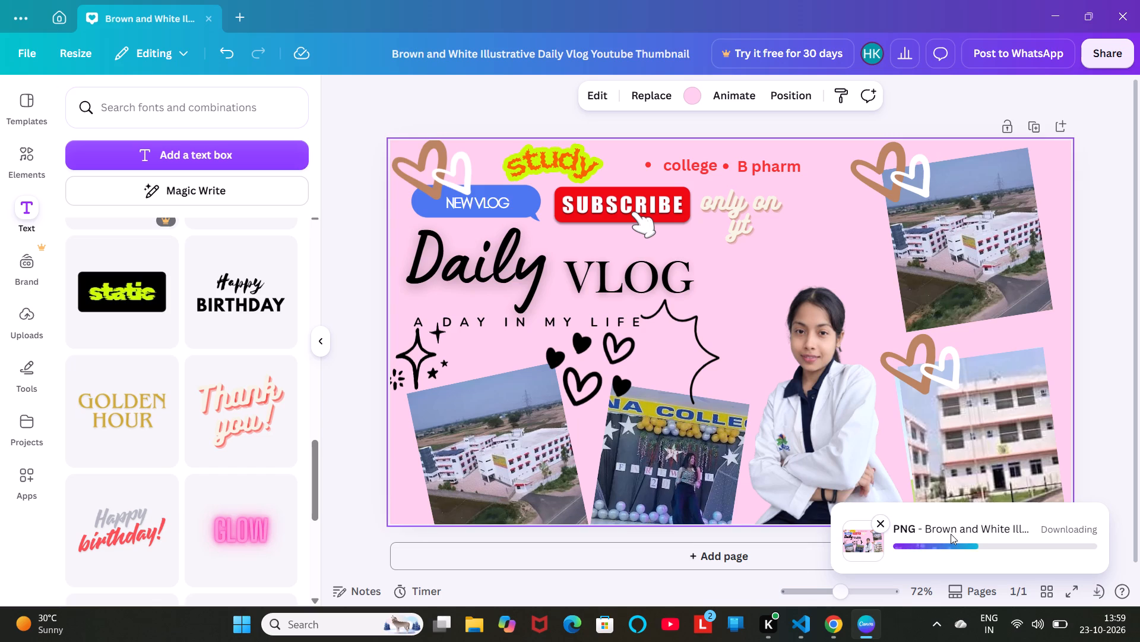
pyautogui.scroll(-2, 840, 416)
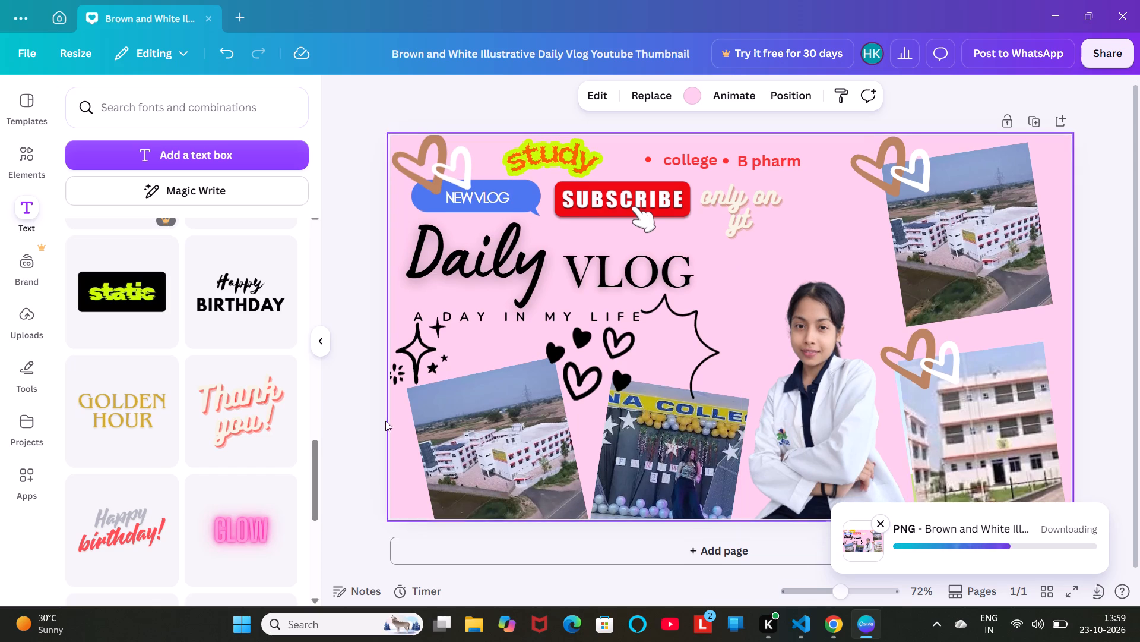
pyautogui.click(374, 405)
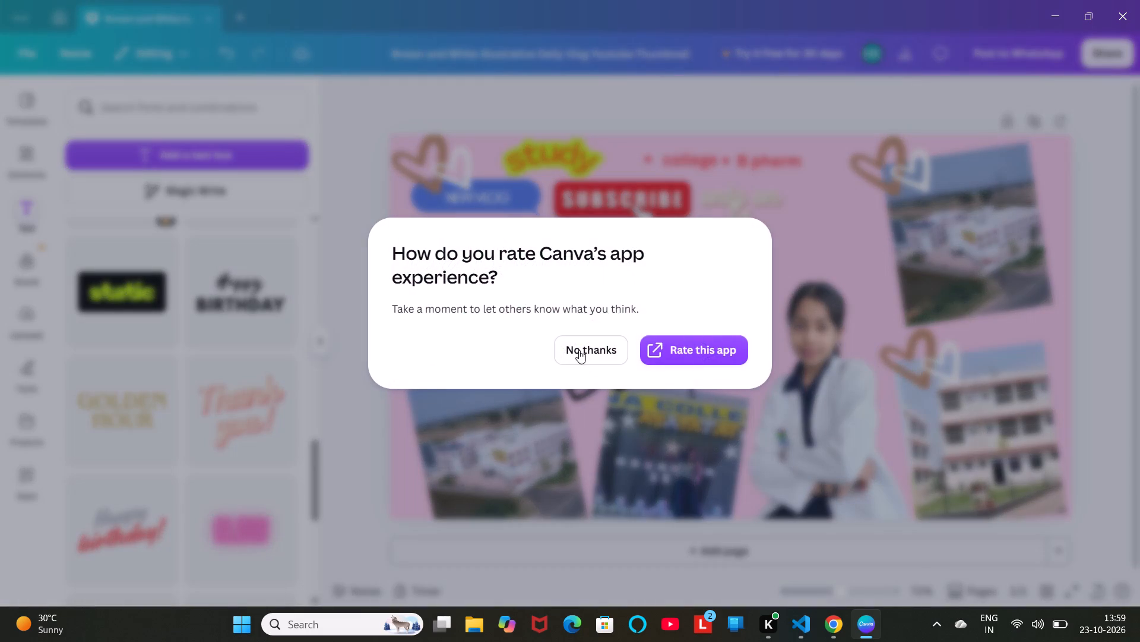
pyautogui.click(784, 226)
pyautogui.click(575, 353)
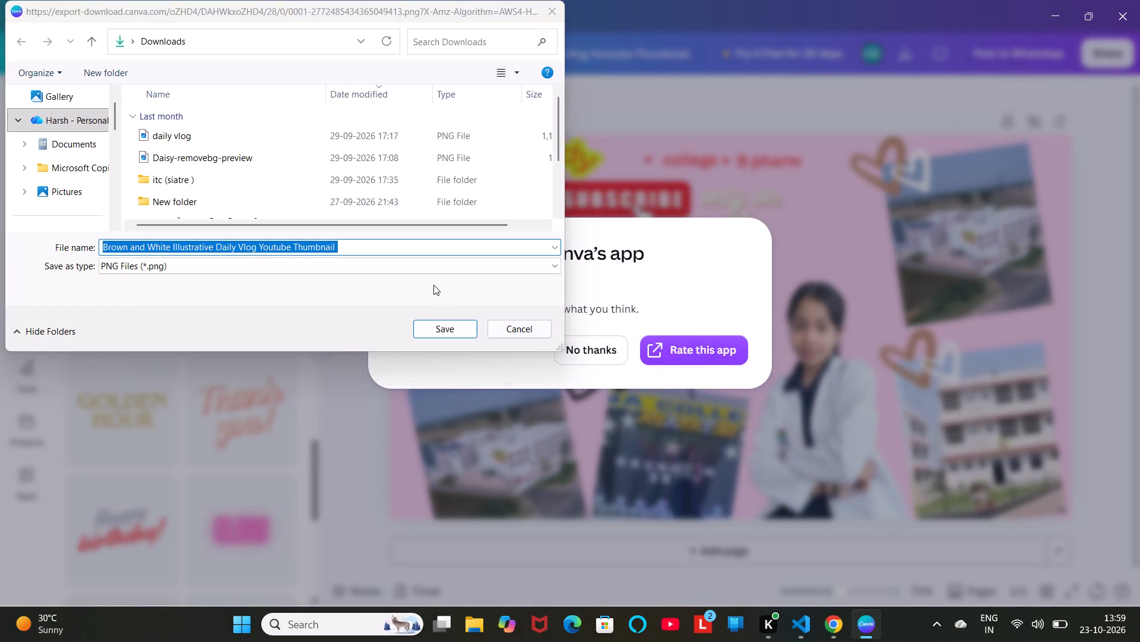
pyautogui.click(429, 326)
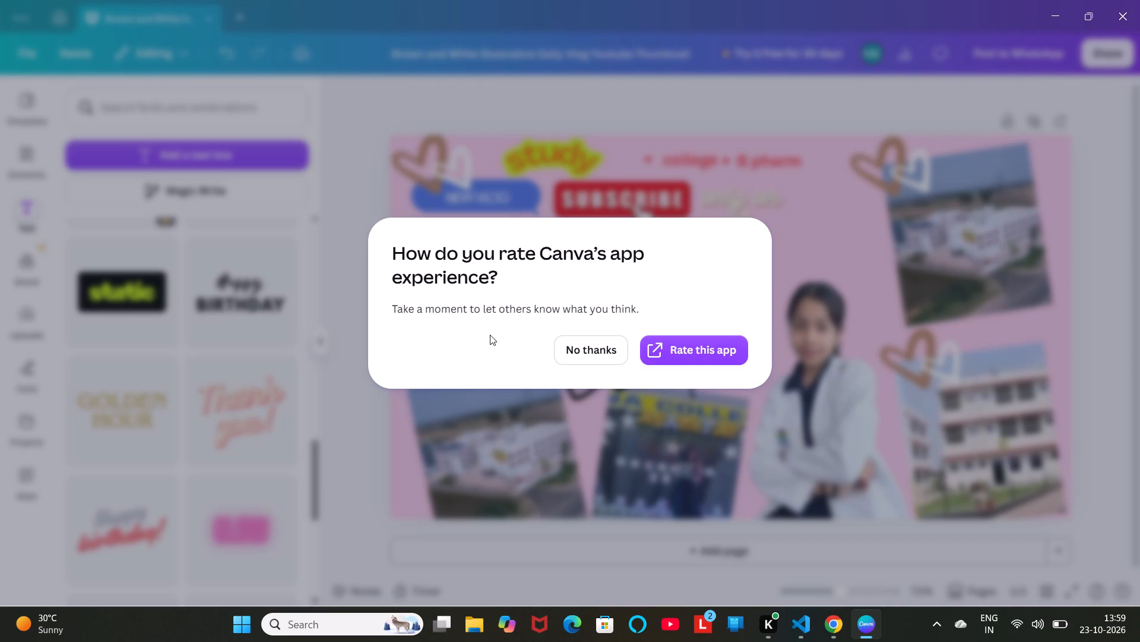
# Decline the request to rate the app.
pyautogui.click(577, 350)
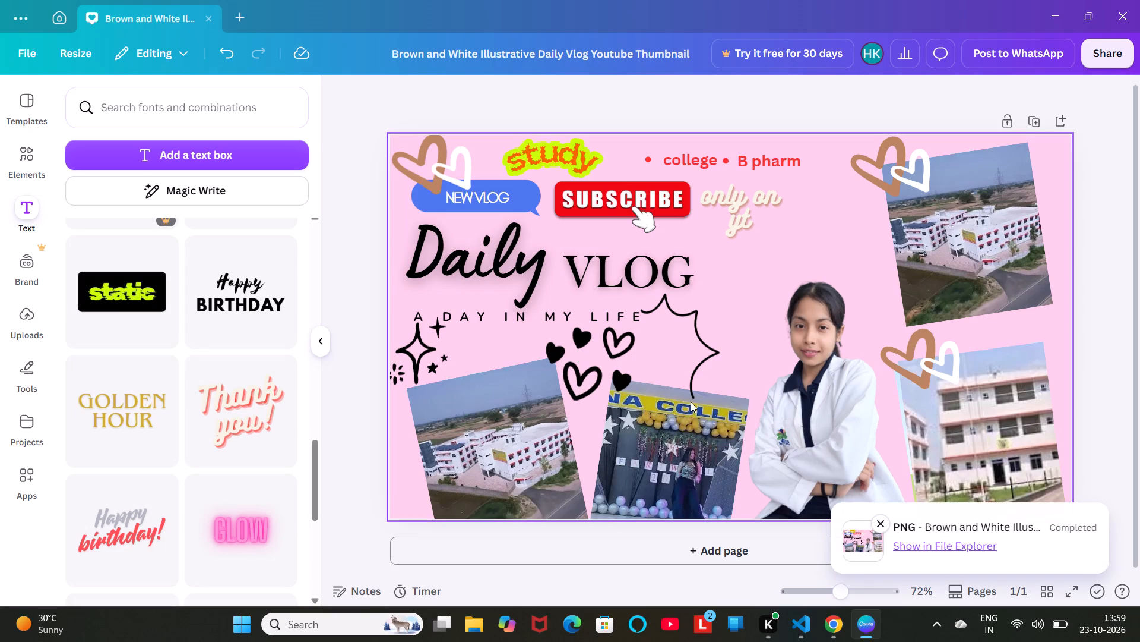
pyautogui.scroll(-1, 691, 402)
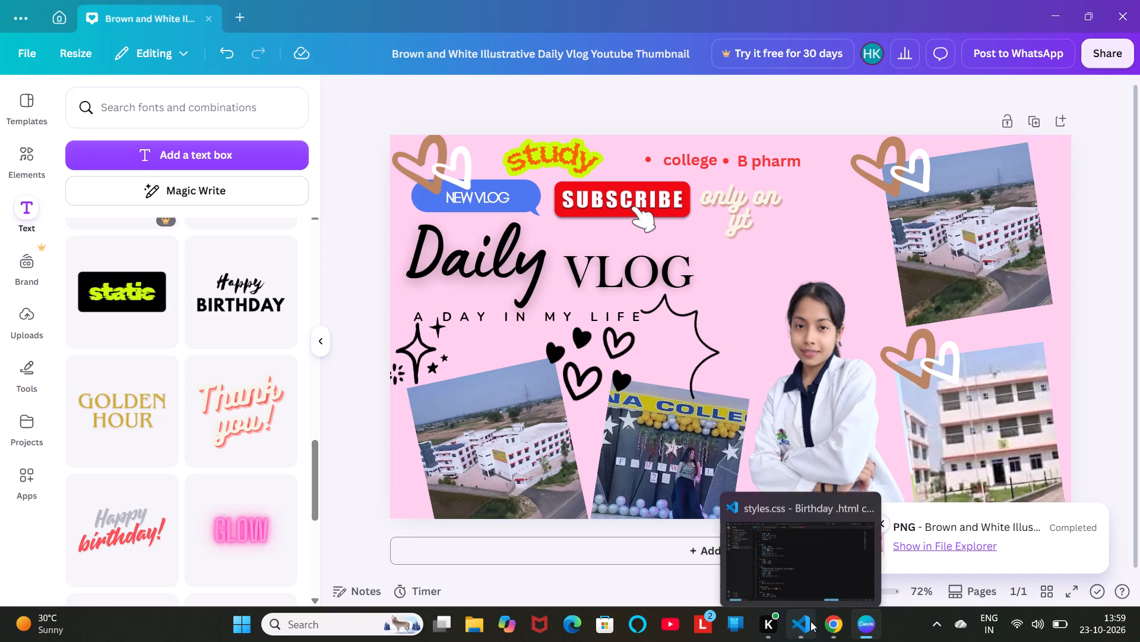